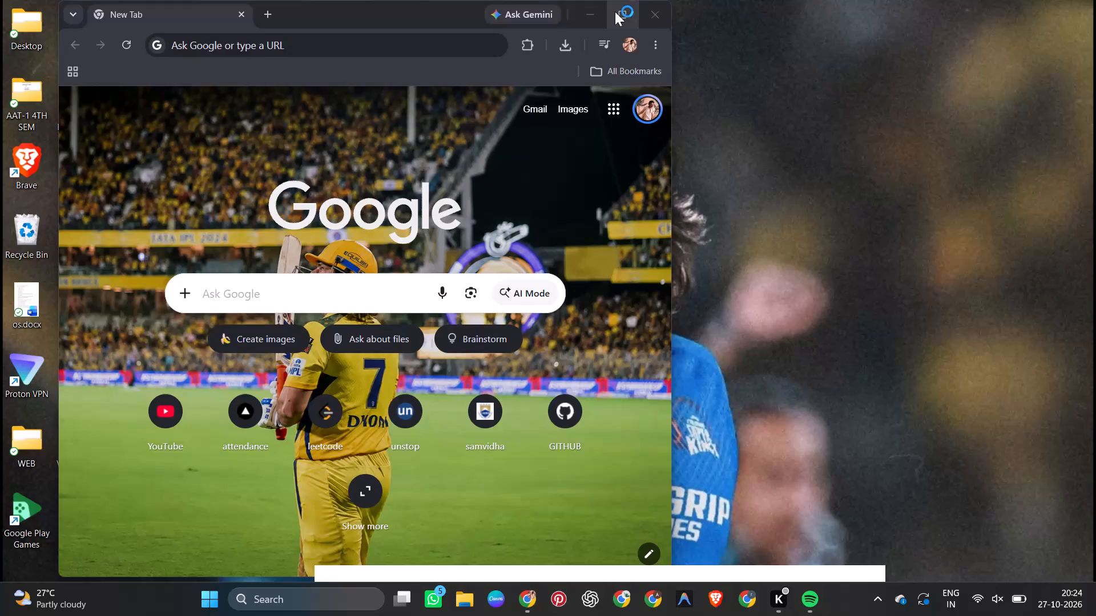
# Close the new-tab browser window and open File Explorer.
pyautogui.click(651, 12)
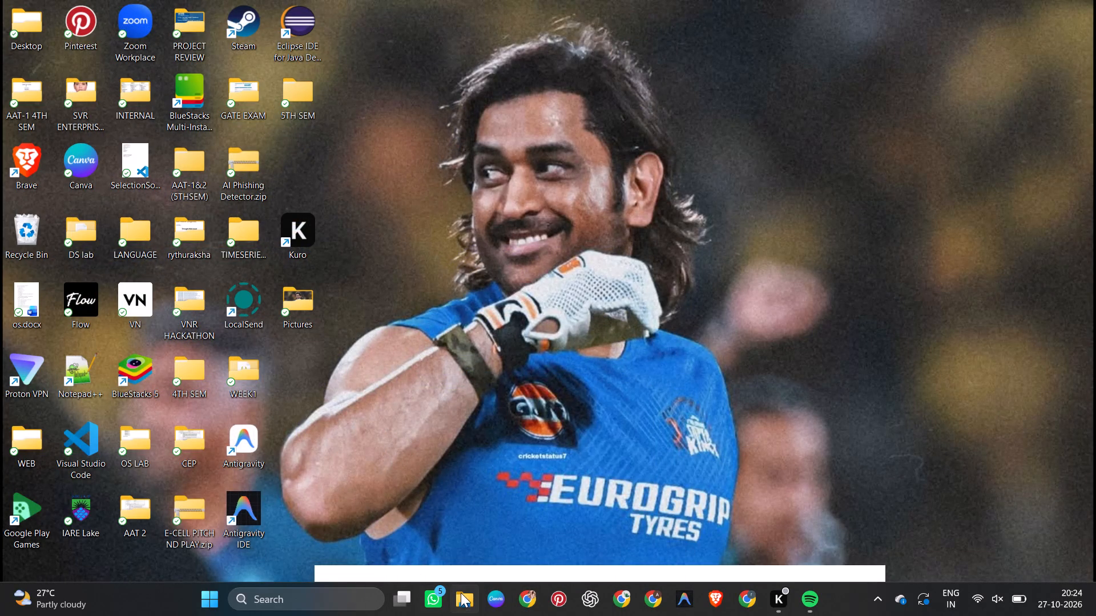
pyautogui.click(461, 592)
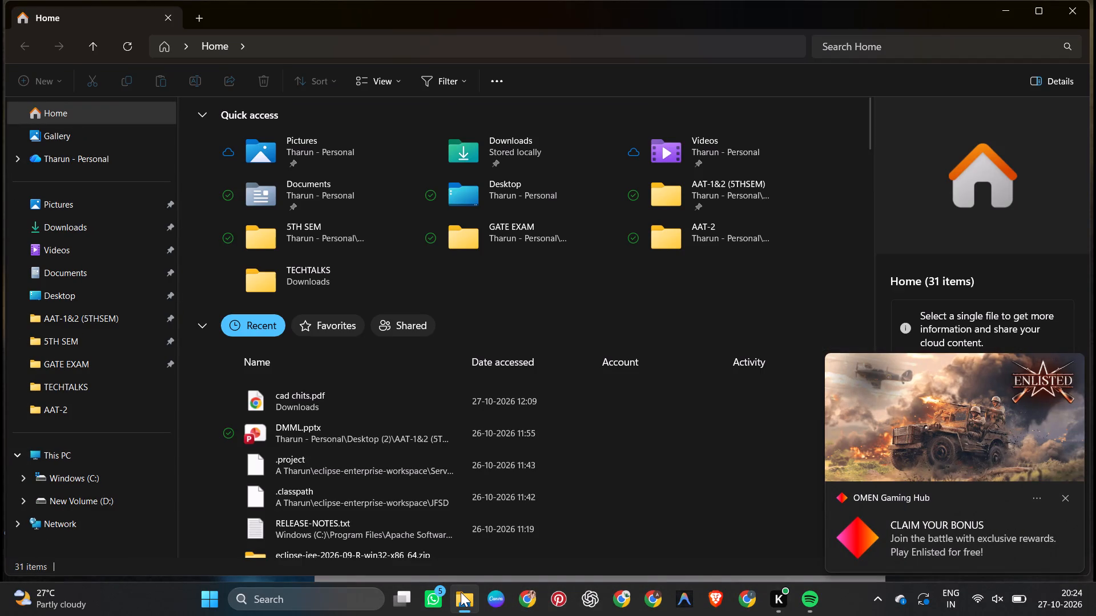
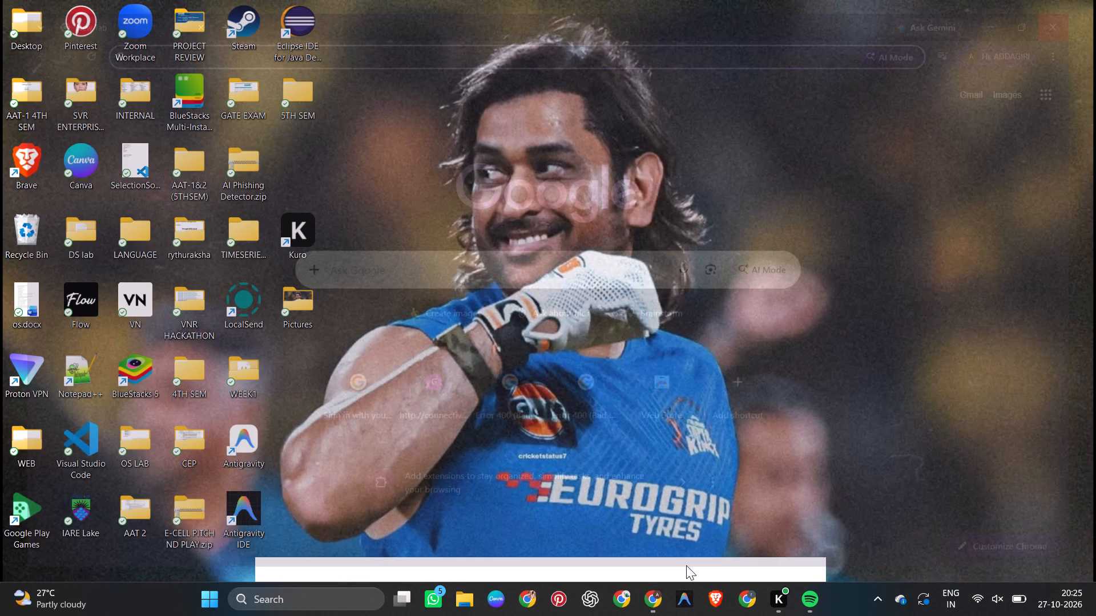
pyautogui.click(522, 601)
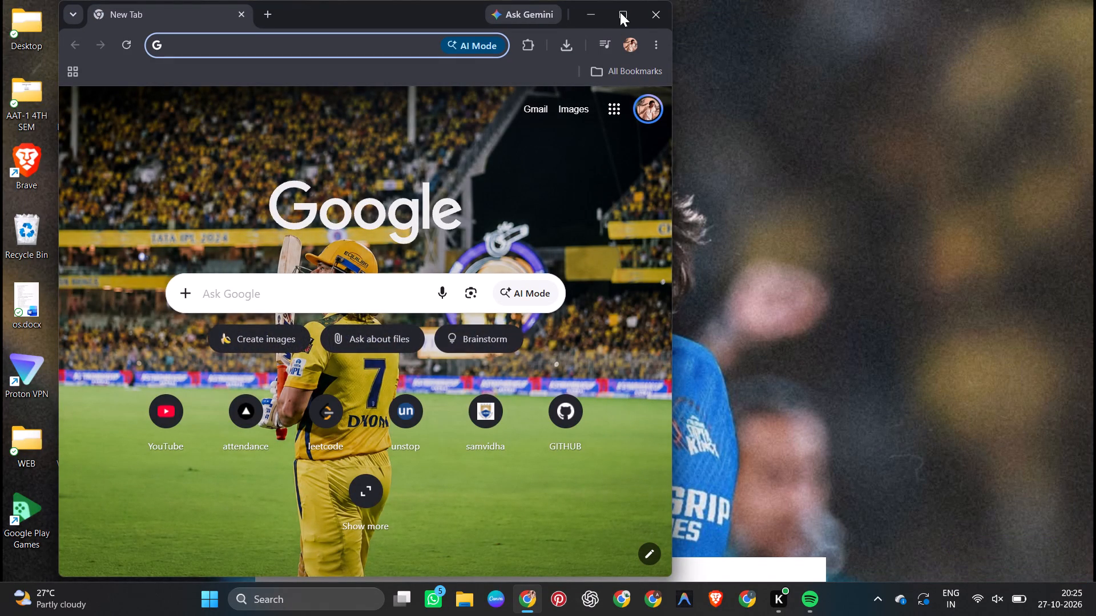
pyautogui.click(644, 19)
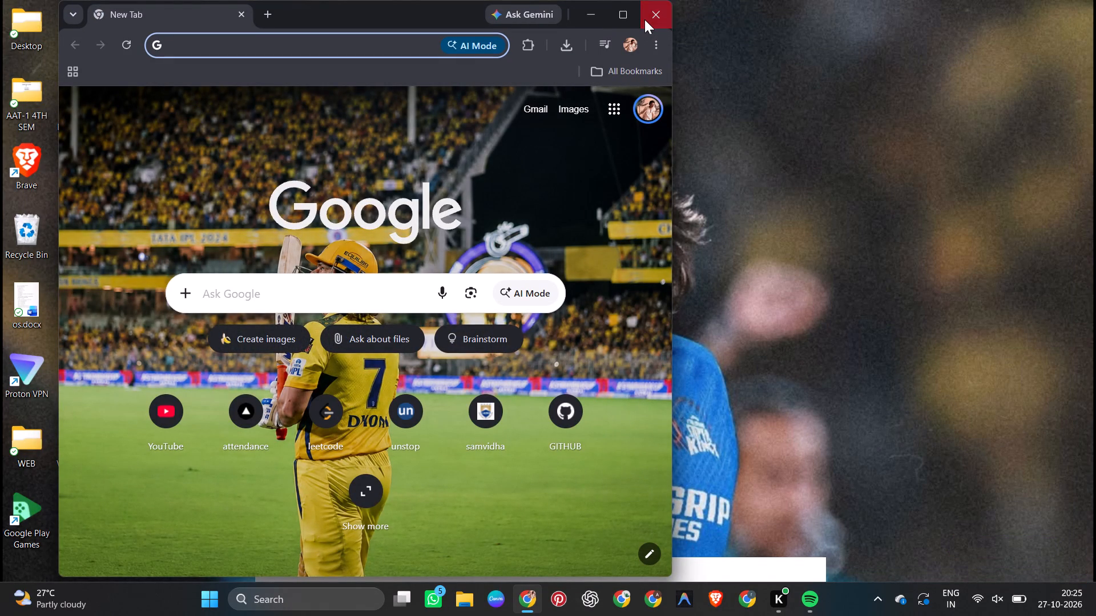
# Switch to File Explorer and open CAD.pptx from the AAT-2 folder.
pyautogui.click(469, 593)
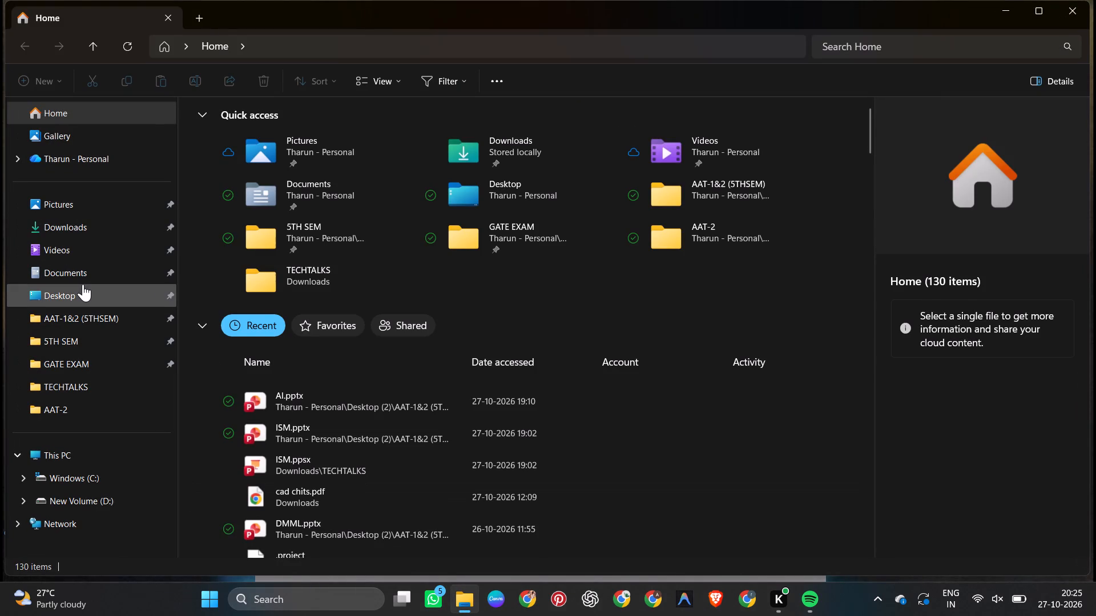
pyautogui.click(94, 231)
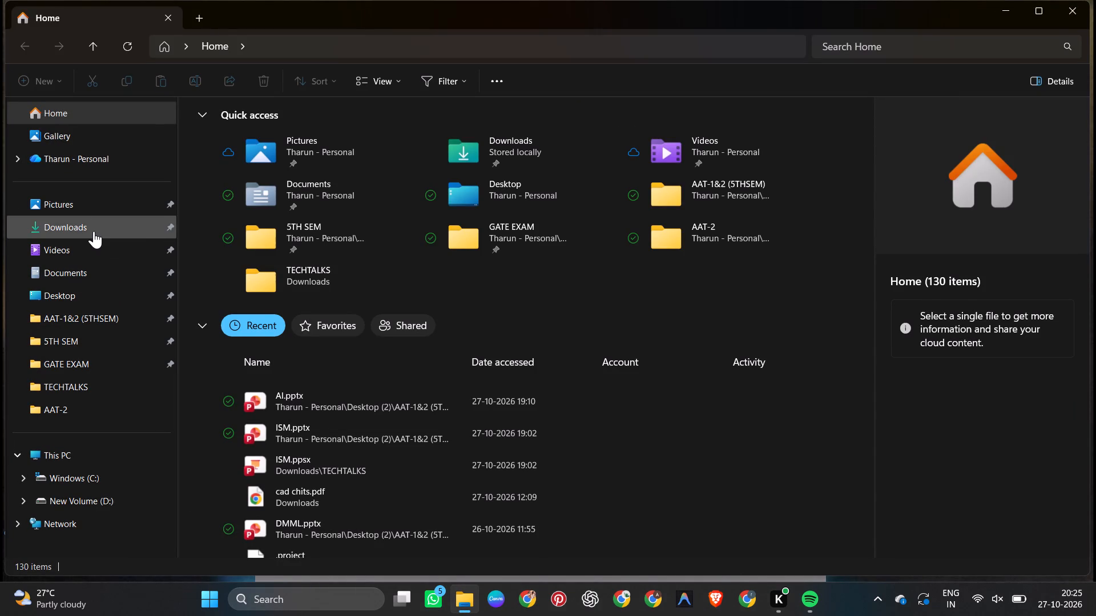
pyautogui.click(88, 330)
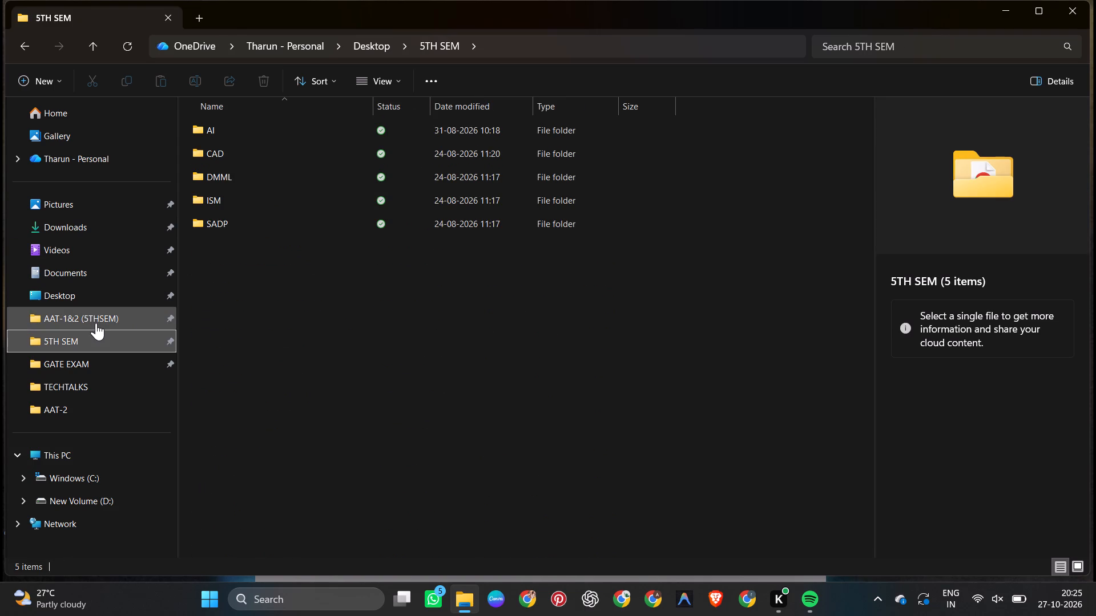
pyautogui.click(96, 323)
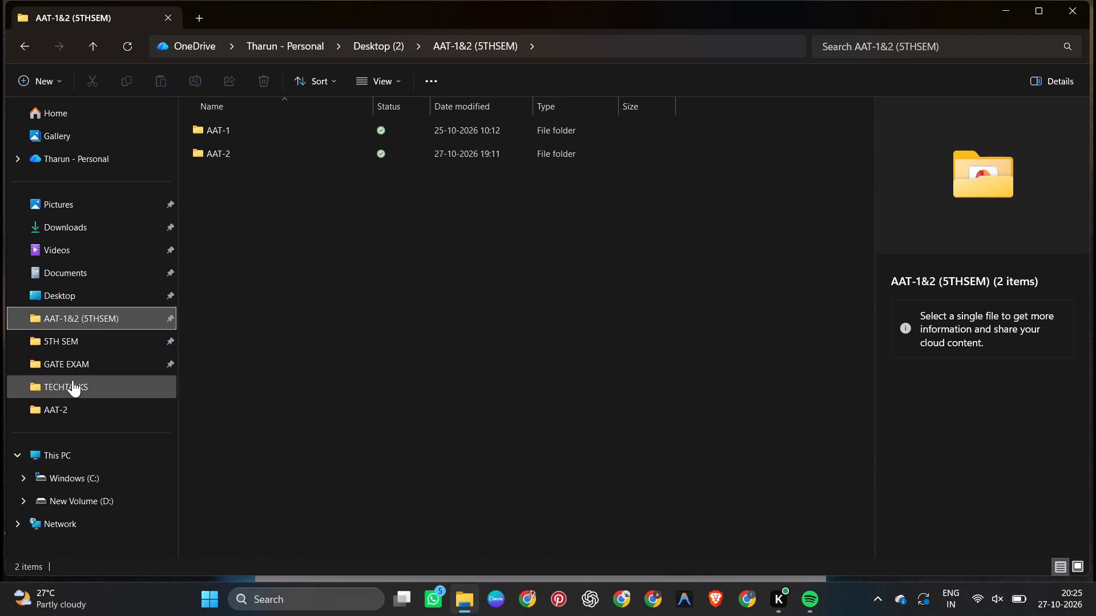
pyautogui.click(56, 414)
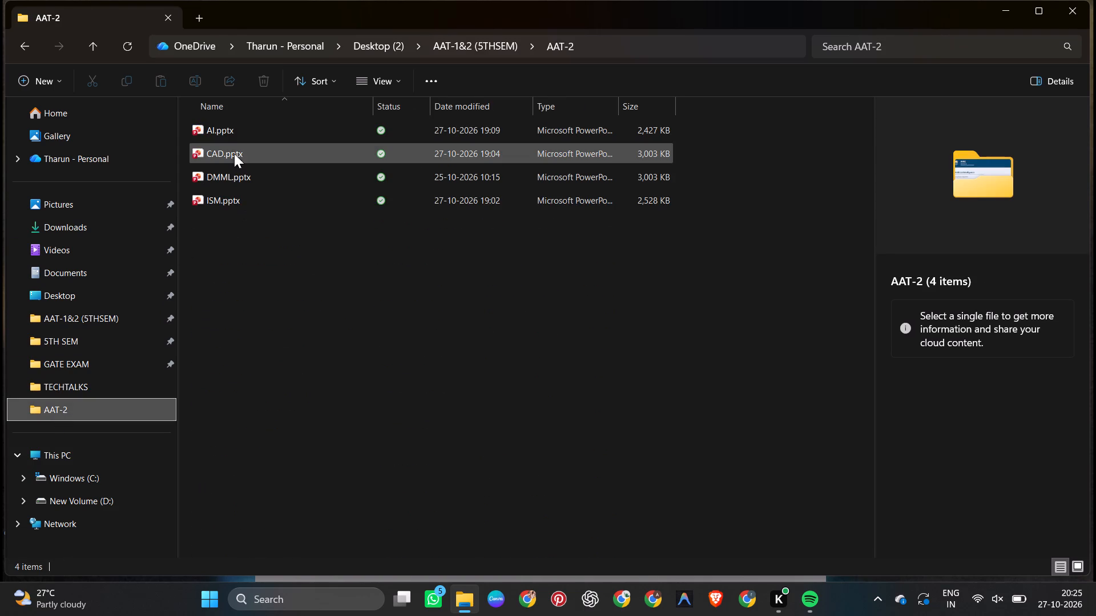
pyautogui.doubleClick(235, 144)
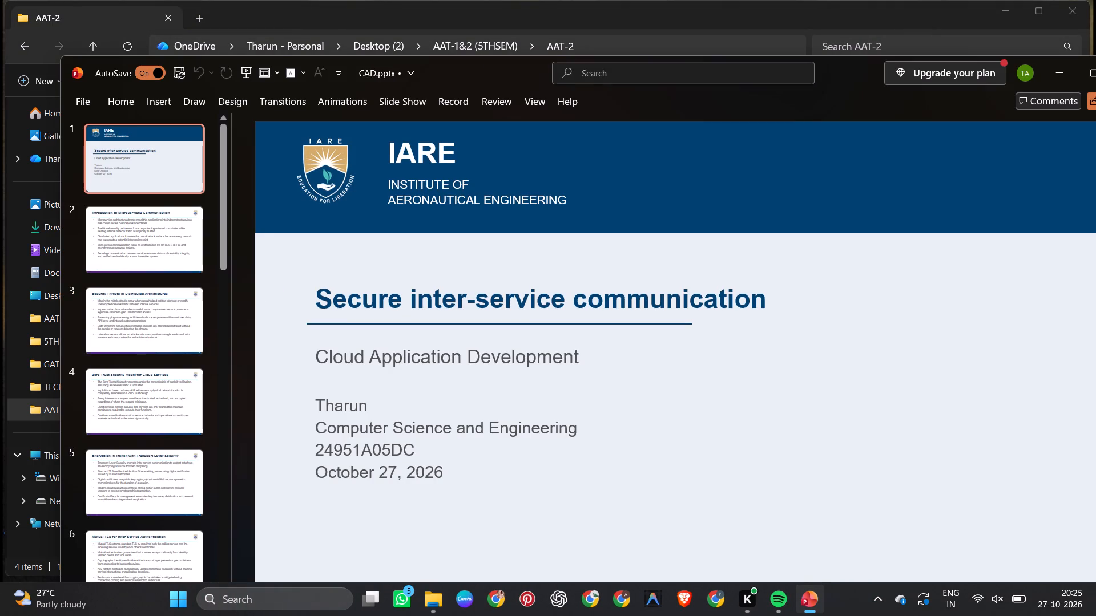
# Minimize the presentation, play ISM.mp4 from the TECHTALKS folder to view its title slide, and close the player.
pyautogui.click(1059, 76)
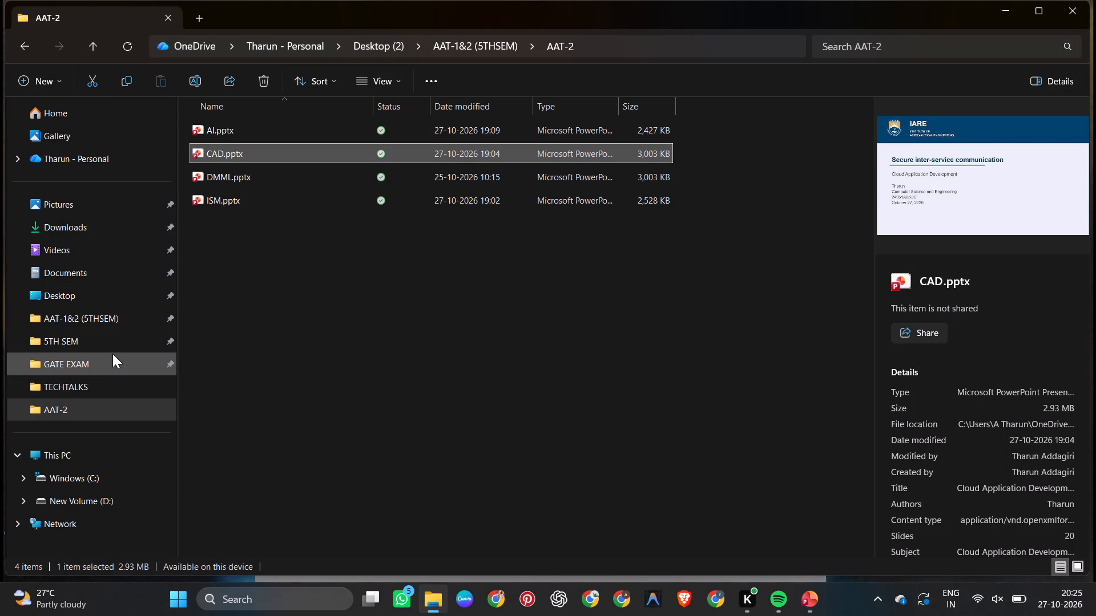
pyautogui.click(46, 384)
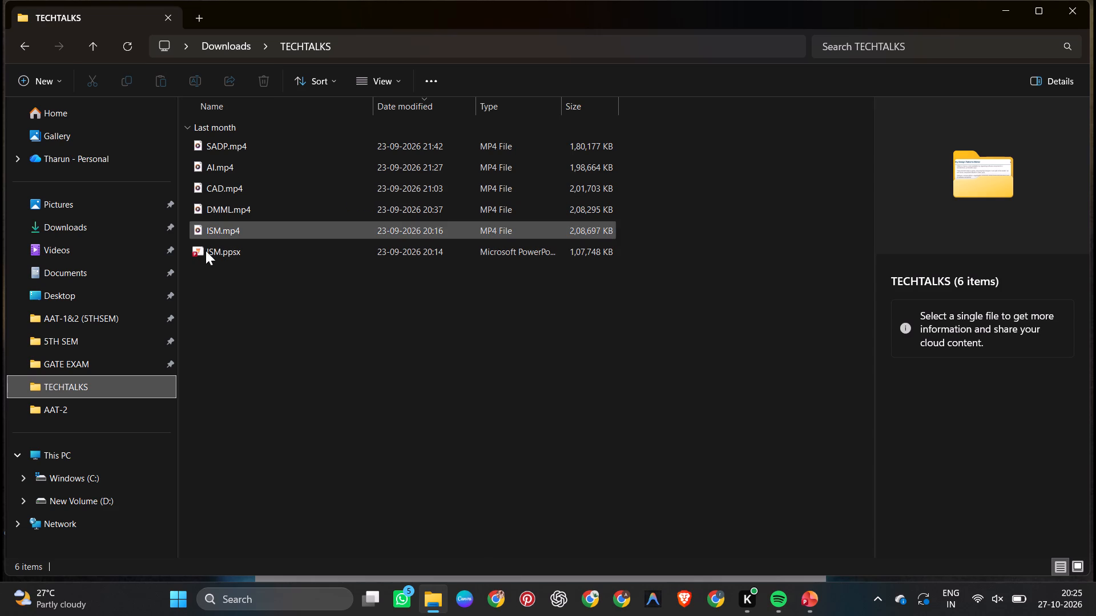
pyautogui.doubleClick(213, 236)
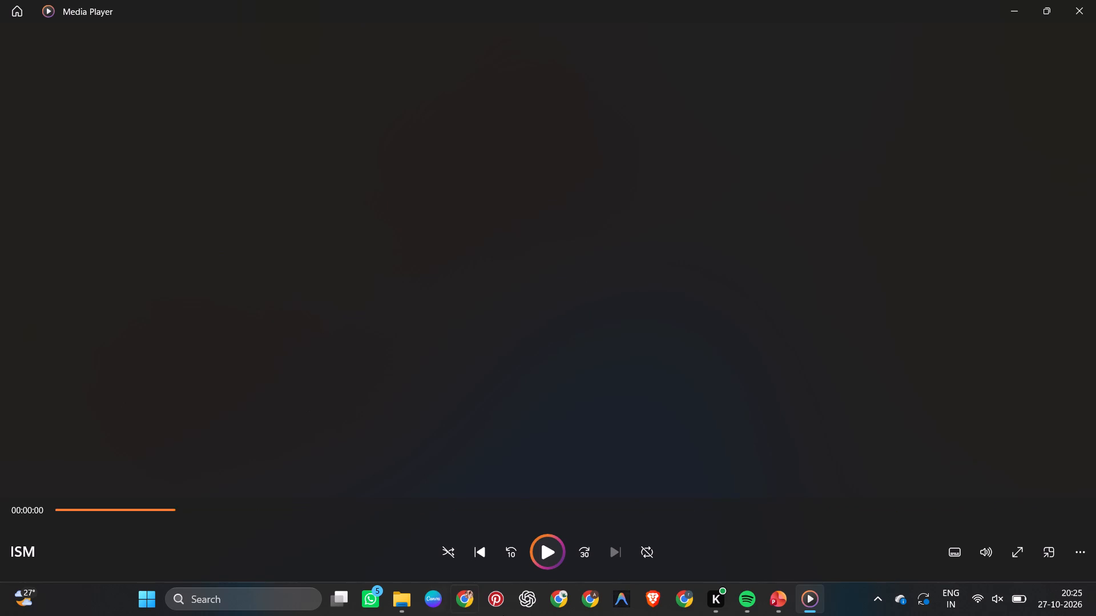
pyautogui.click(537, 553)
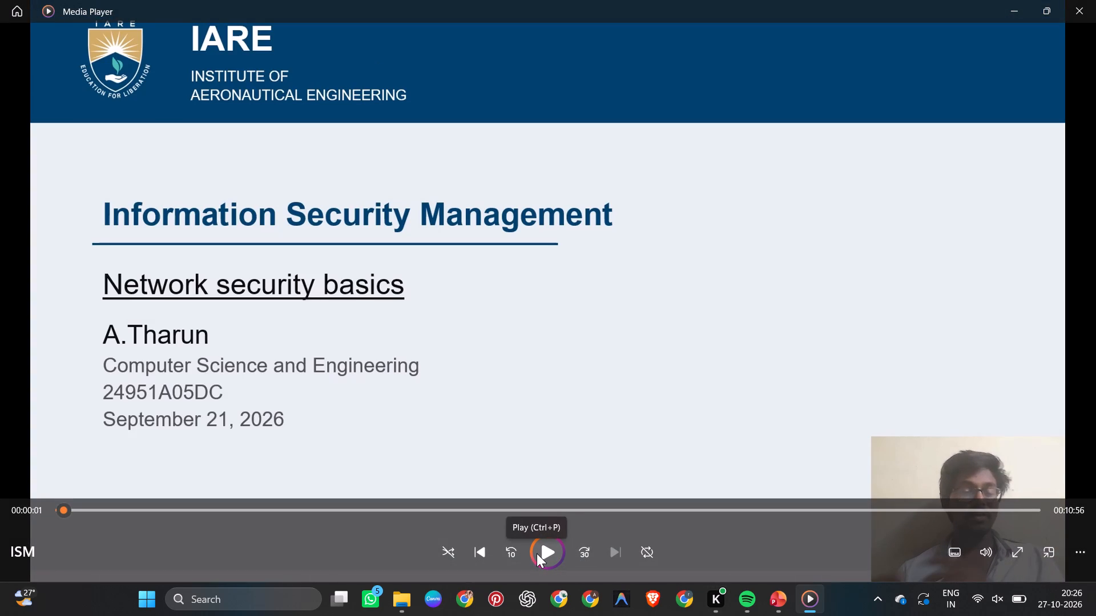
pyautogui.click(1090, 1)
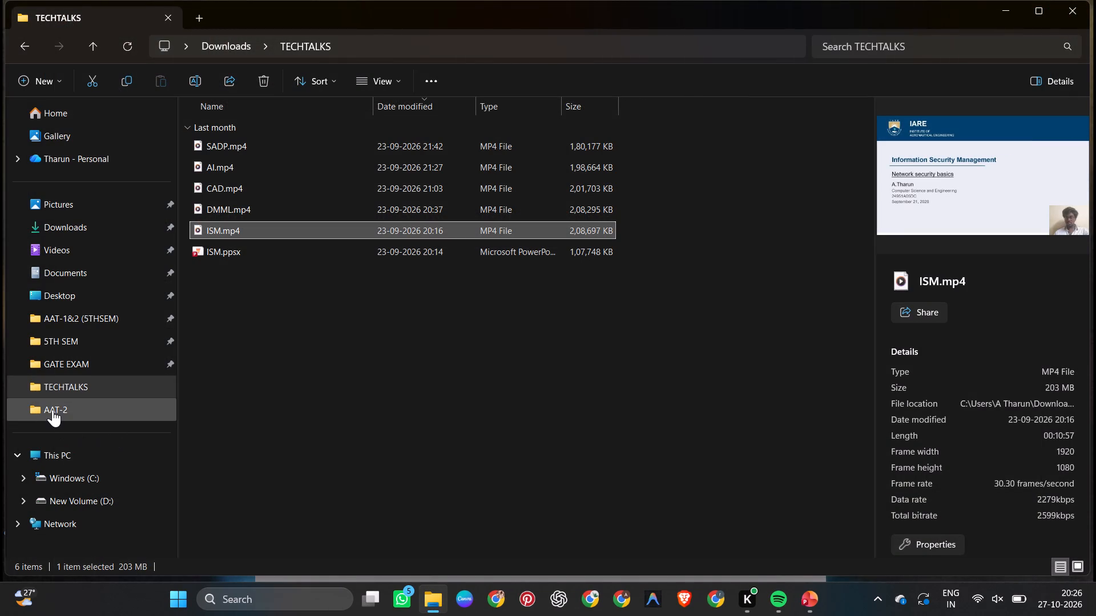
# Open AI.pptx from the AAT-2 folder, examine its title slide in a maximized window, and minimize it.
pyautogui.click(51, 411)
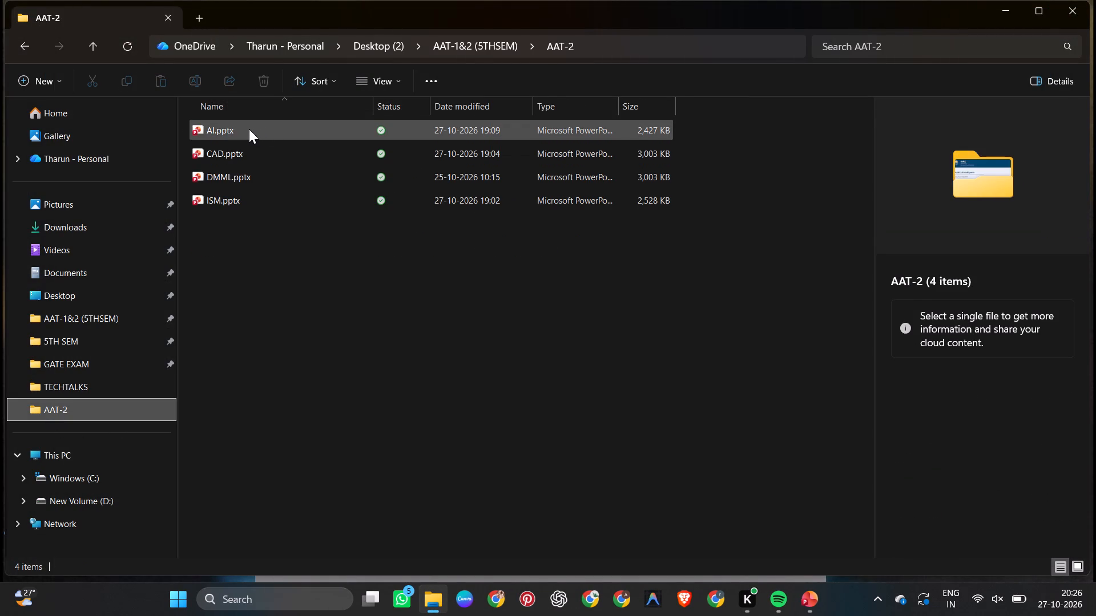
pyautogui.doubleClick(249, 129)
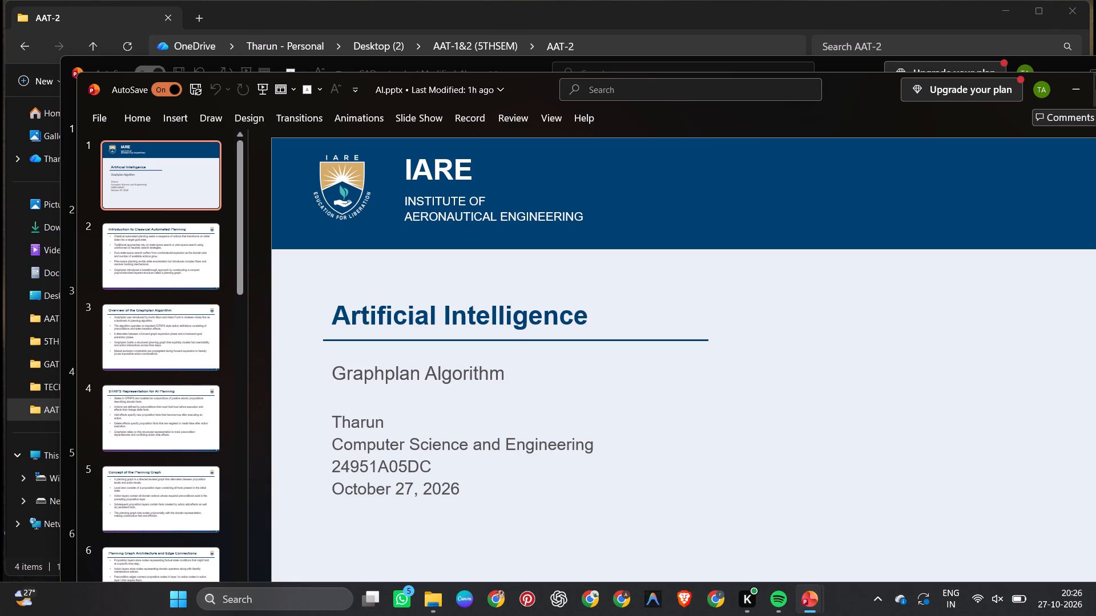
pyautogui.click(1095, 76)
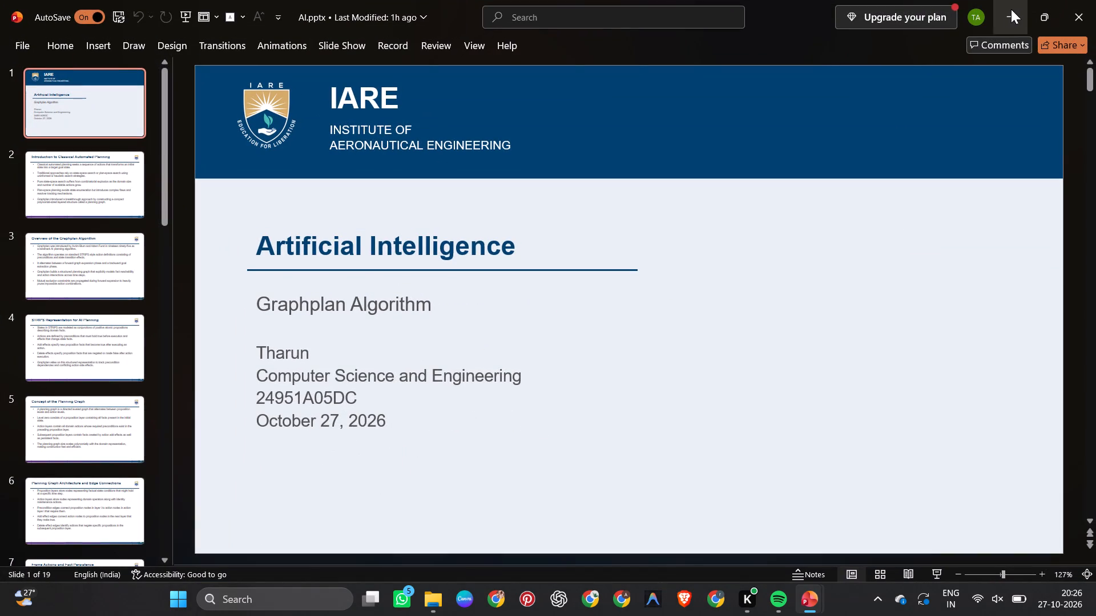
pyautogui.click(1007, 9)
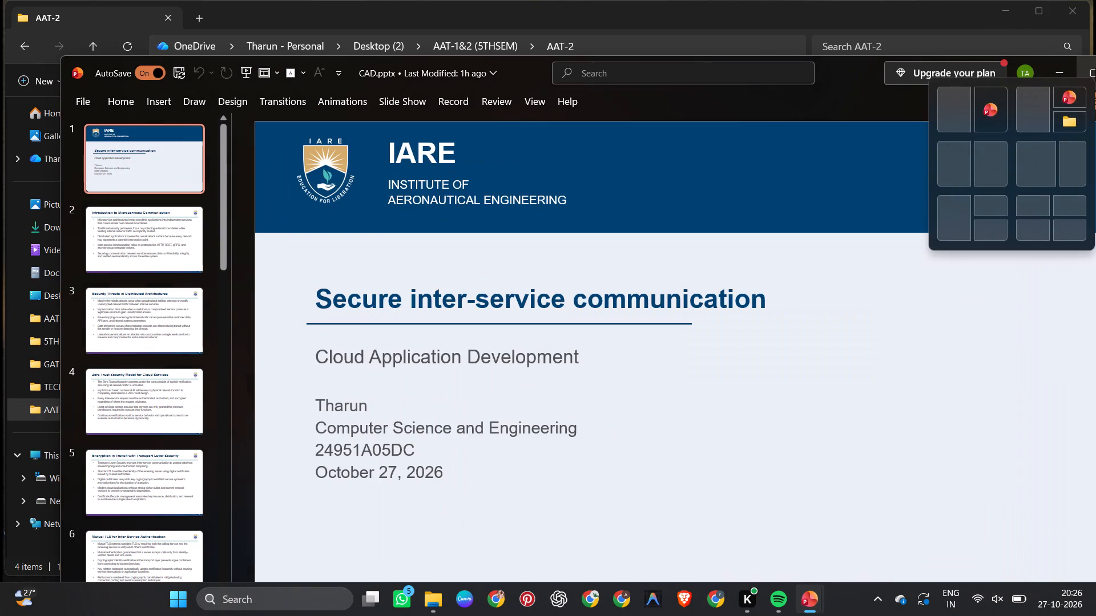
# Close the open CAD.pptx window and reopen CAD.pptx from the AAT-2 folder.
pyautogui.click(1095, 68)
pyautogui.click(1087, 12)
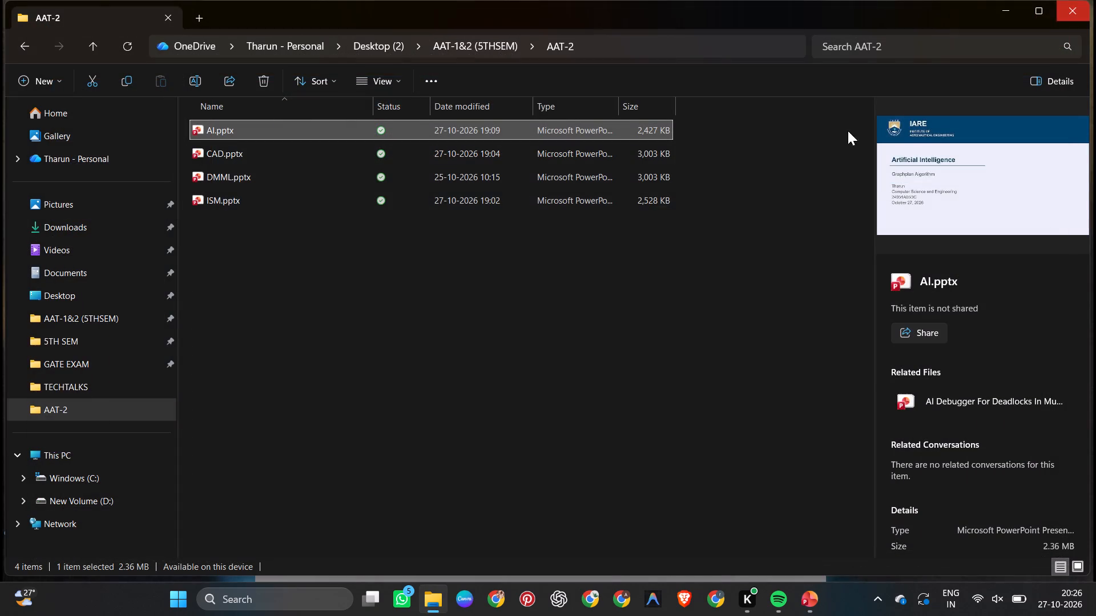
pyautogui.doubleClick(302, 152)
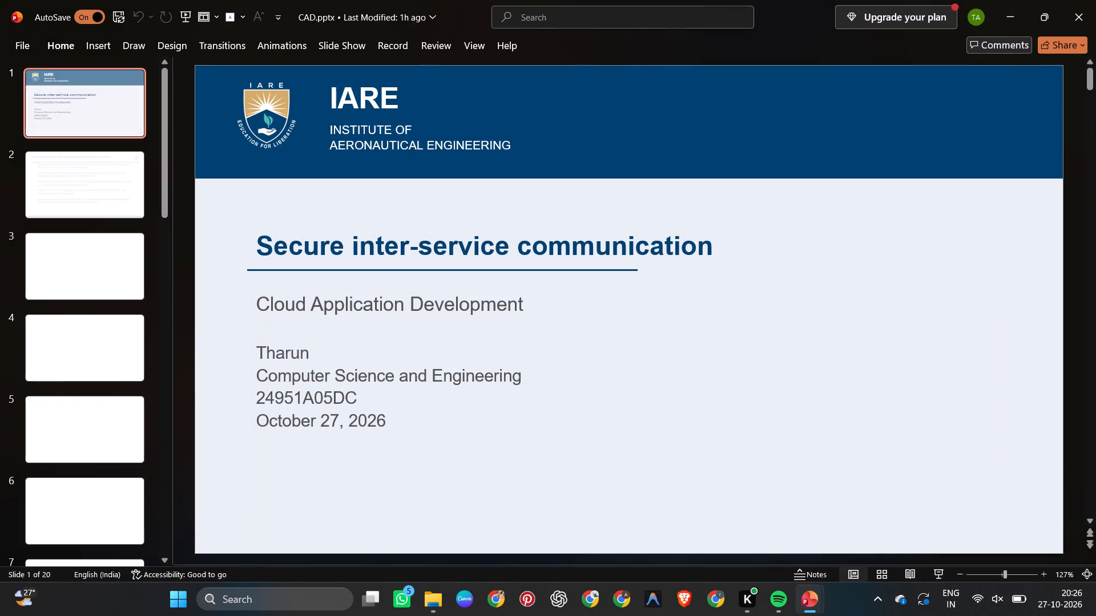
# Make the subtitle "Cloud Application Development" on the title slide bold.
pyautogui.click(324, 308)
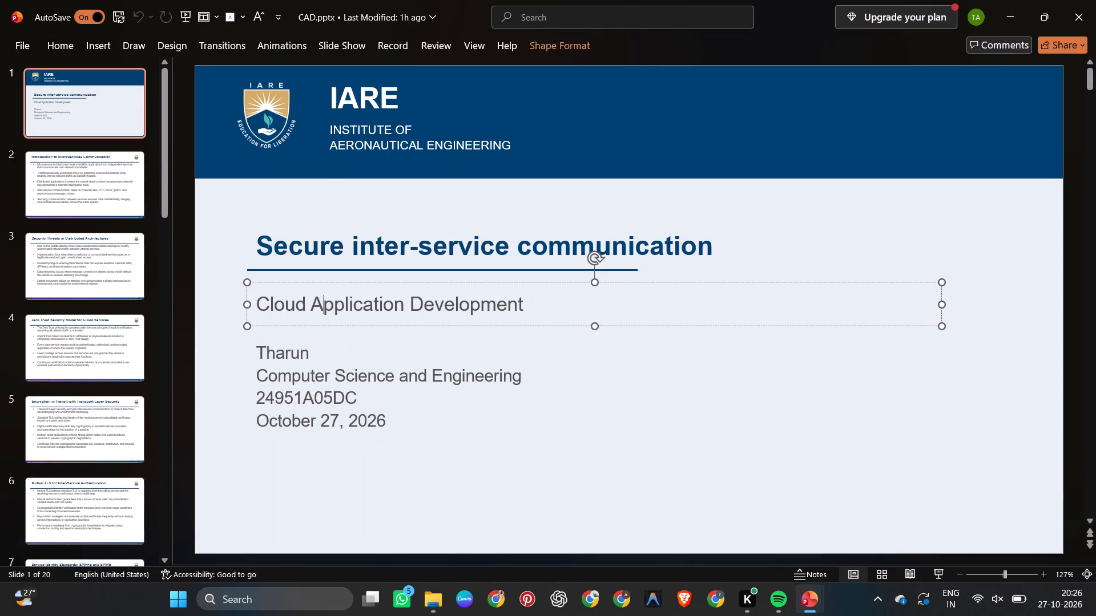
pyautogui.moveTo(263, 313); pyautogui.dragTo(501, 306)
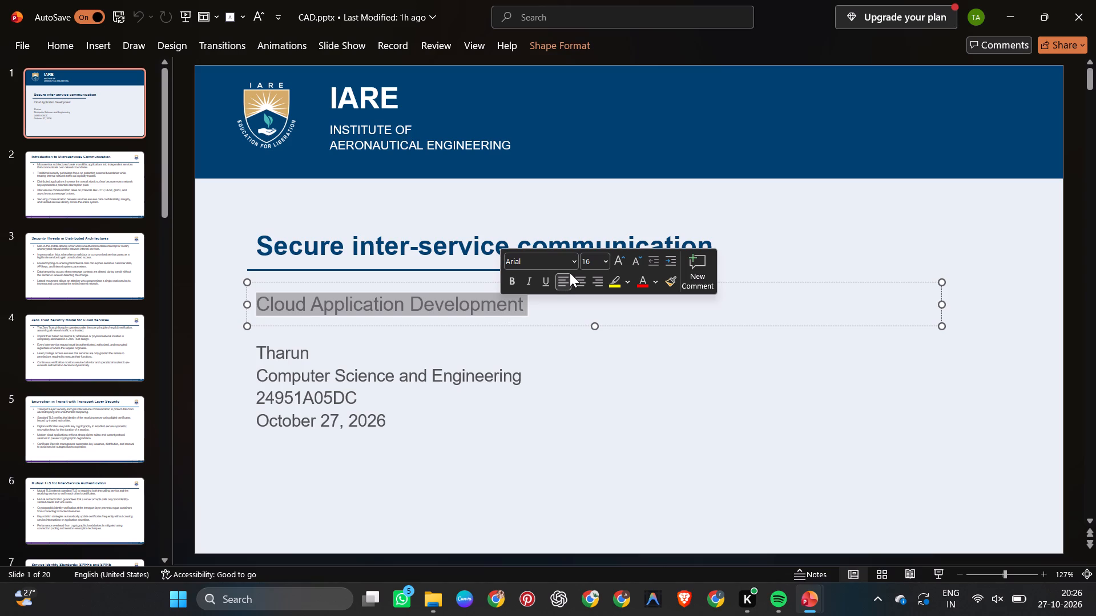
pyautogui.click(510, 279)
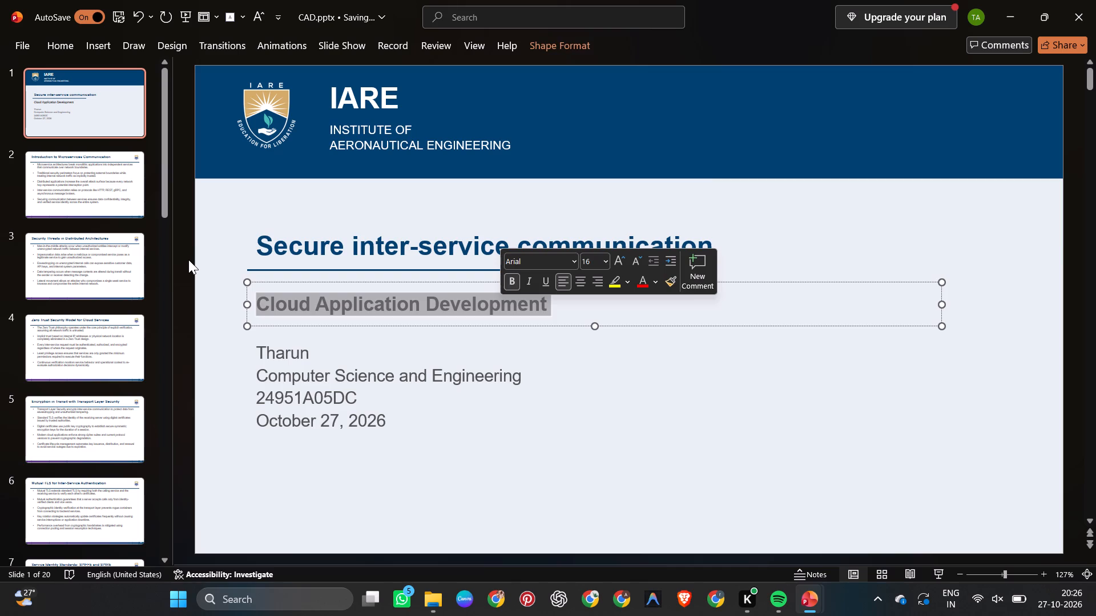
pyautogui.click(188, 260)
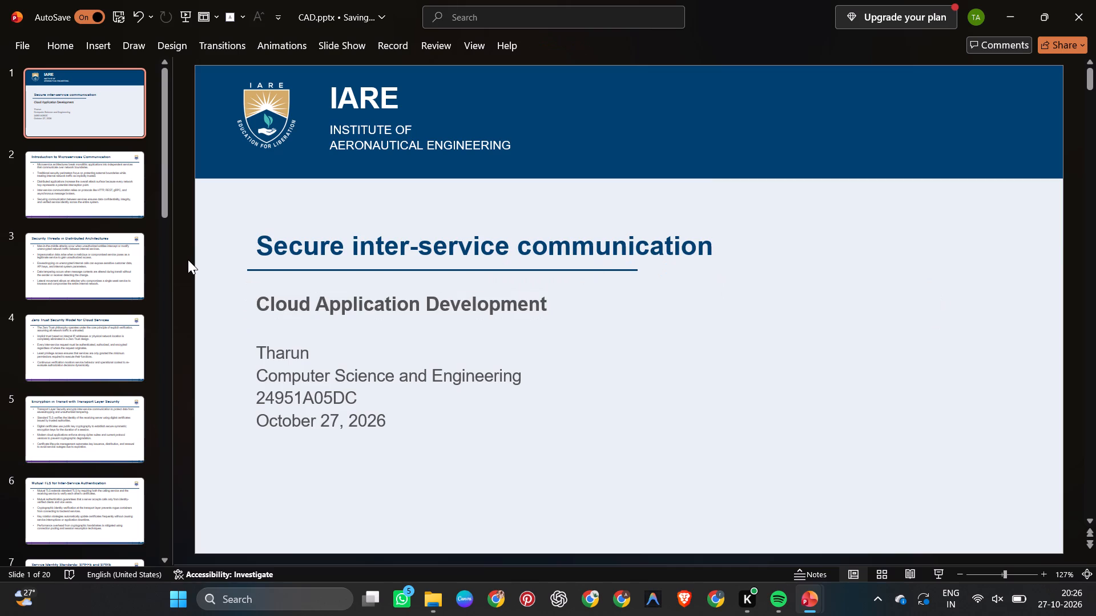
# Look through the presentation's slides from slide 2 to the closing slide, and return to the title slide.
pyautogui.click(122, 170)
pyautogui.scroll(-8, 50, 282)
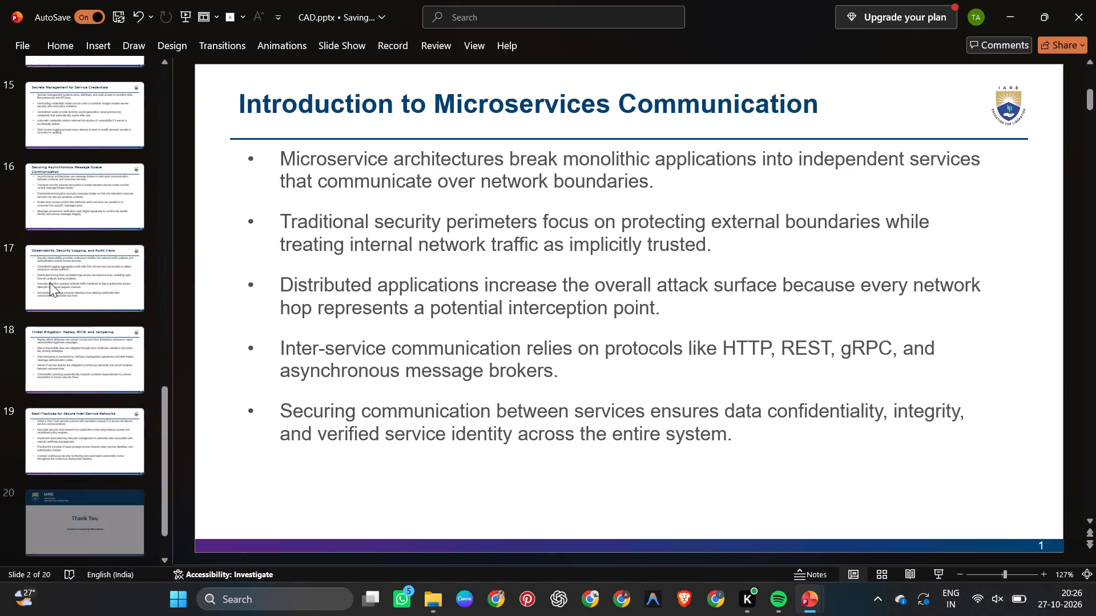
pyautogui.scroll(-2, 50, 282)
pyautogui.scroll(16, 50, 282)
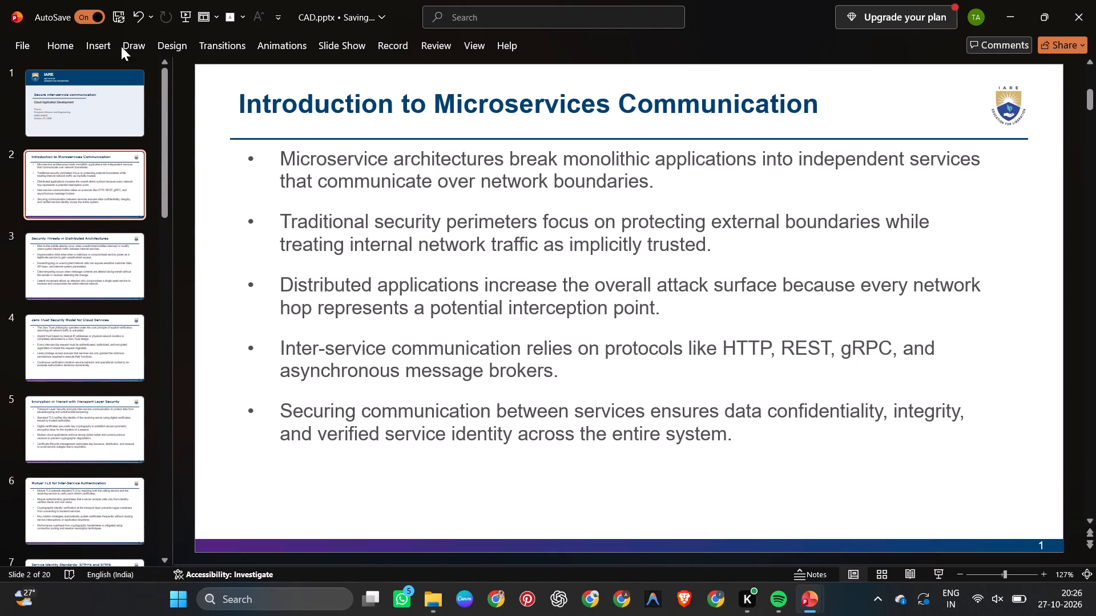
pyautogui.click(92, 136)
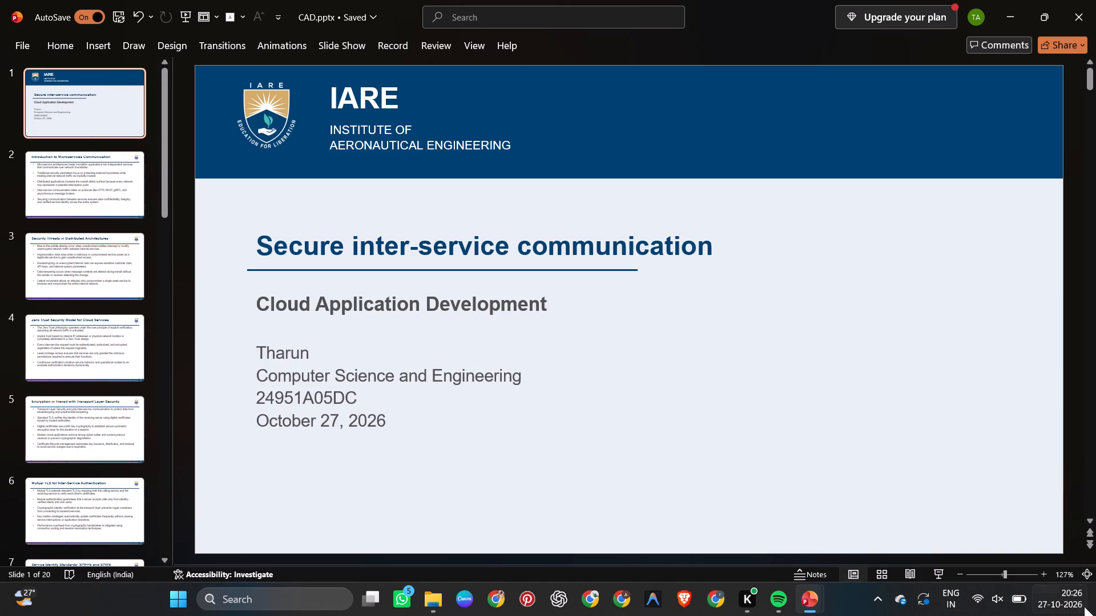
# Check the date in the system calendar and close it.
pyautogui.click(1066, 607)
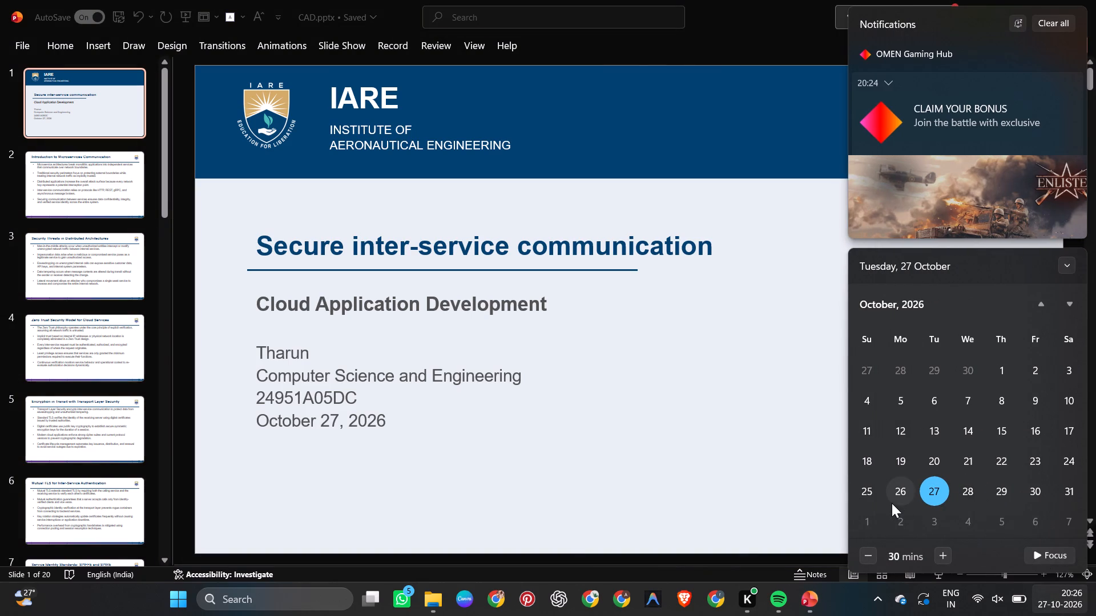
pyautogui.click(752, 437)
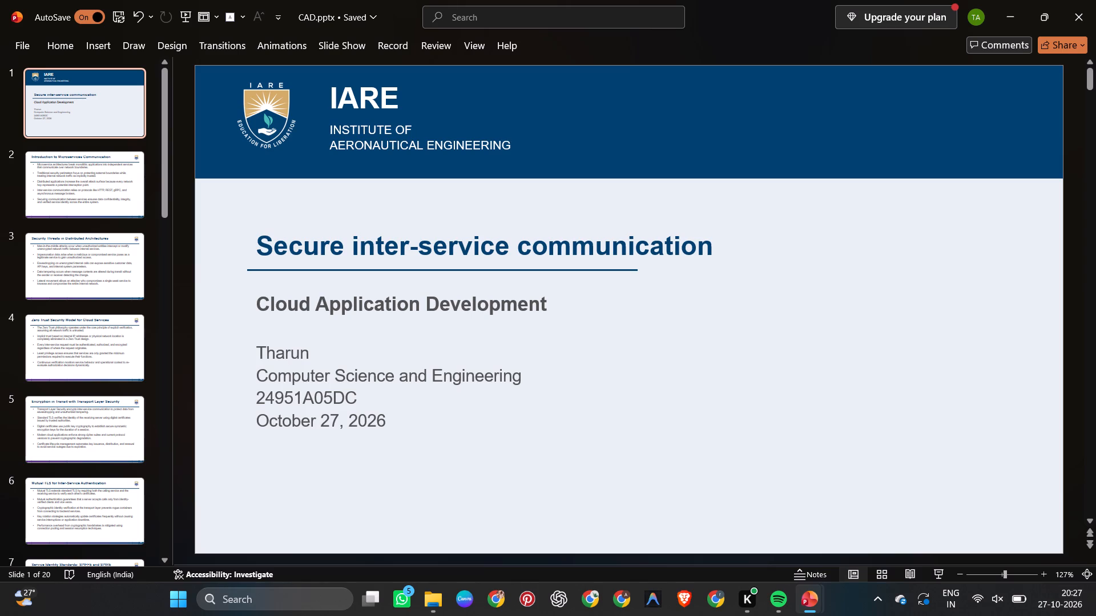
# Add the initial "A." in front of the presenter's name on the title slide.
pyautogui.click(263, 358)
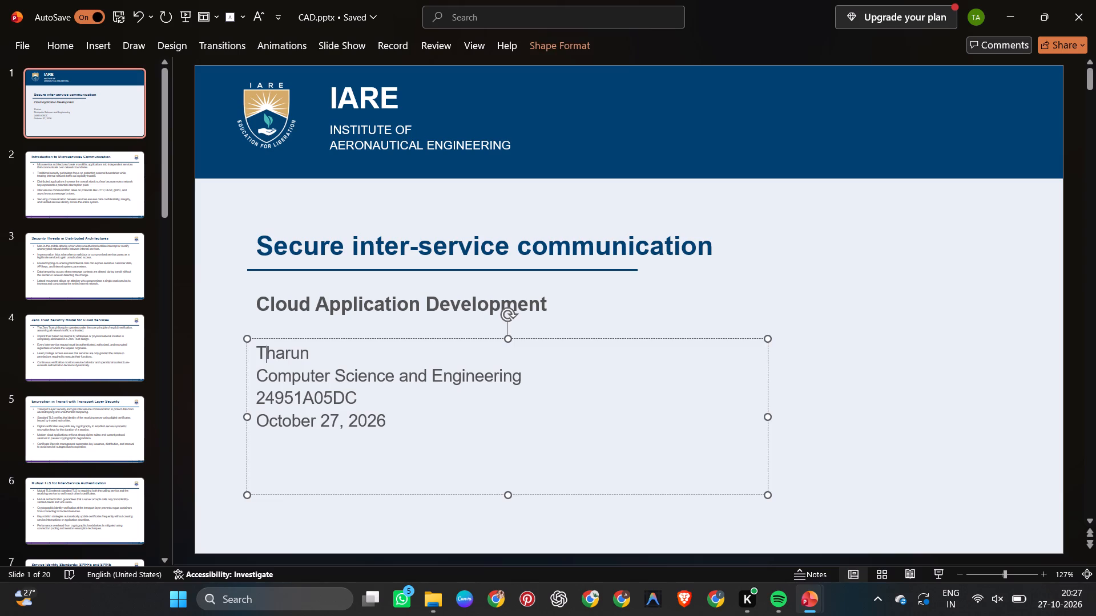
pyautogui.press('a')
pyautogui.press('.')
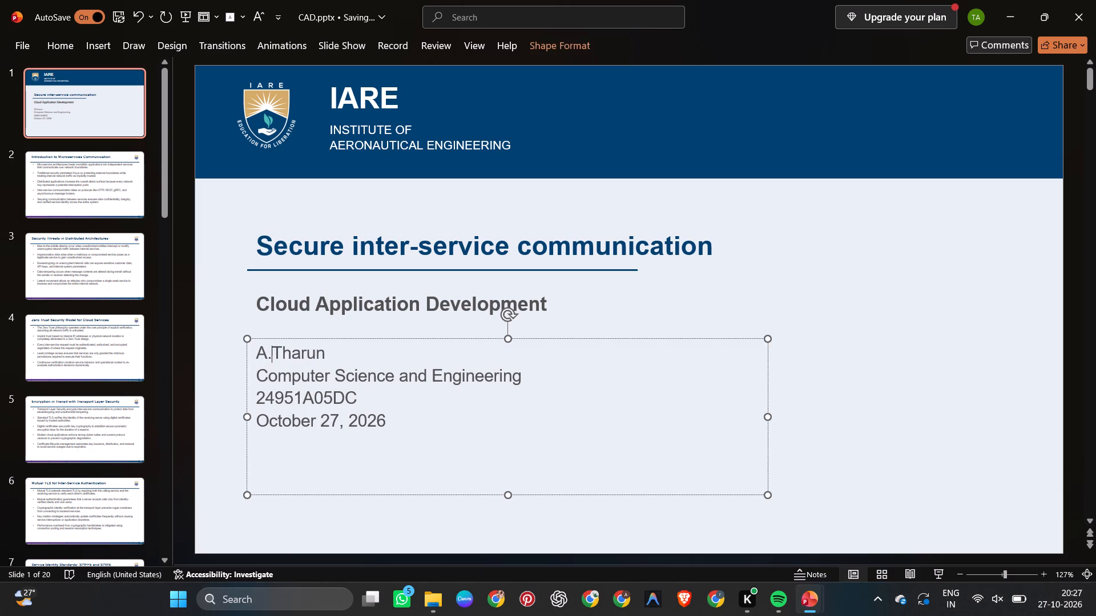
# Select the presenter's whole name, including the initial, on the title slide and change its font color to black.
pyautogui.press('Right')
pyautogui.press('Right')
pyautogui.press('Right')
pyautogui.press('Right')
pyautogui.press('Right')
pyautogui.press('Right')
pyautogui.press('Right')
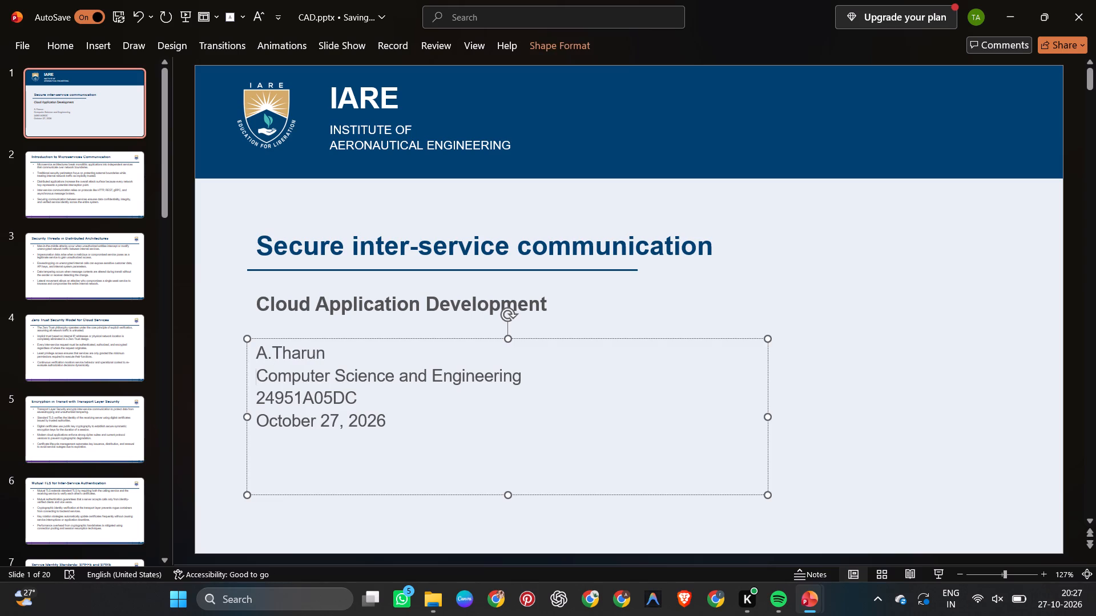
pyautogui.press('Left')
pyautogui.press('Left')
pyautogui.press('Right')
pyautogui.hotkey('shift', 'Left')
pyautogui.hotkey('shift', 'Left')
pyautogui.hotkey('shift', 'Left')
pyautogui.hotkey('shift', 'Left')
pyautogui.hotkey('shift', 'Left')
pyautogui.hotkey('shift', 'Left')
pyautogui.hotkey('shift', 'Left')
pyautogui.hotkey('shift', 'Left')
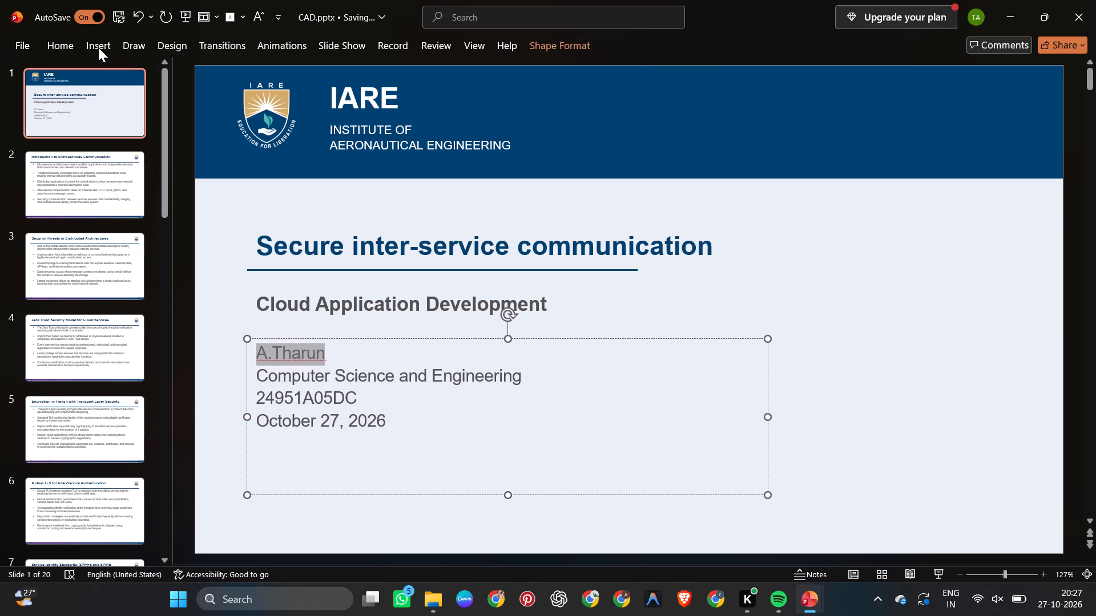
pyautogui.click(98, 48)
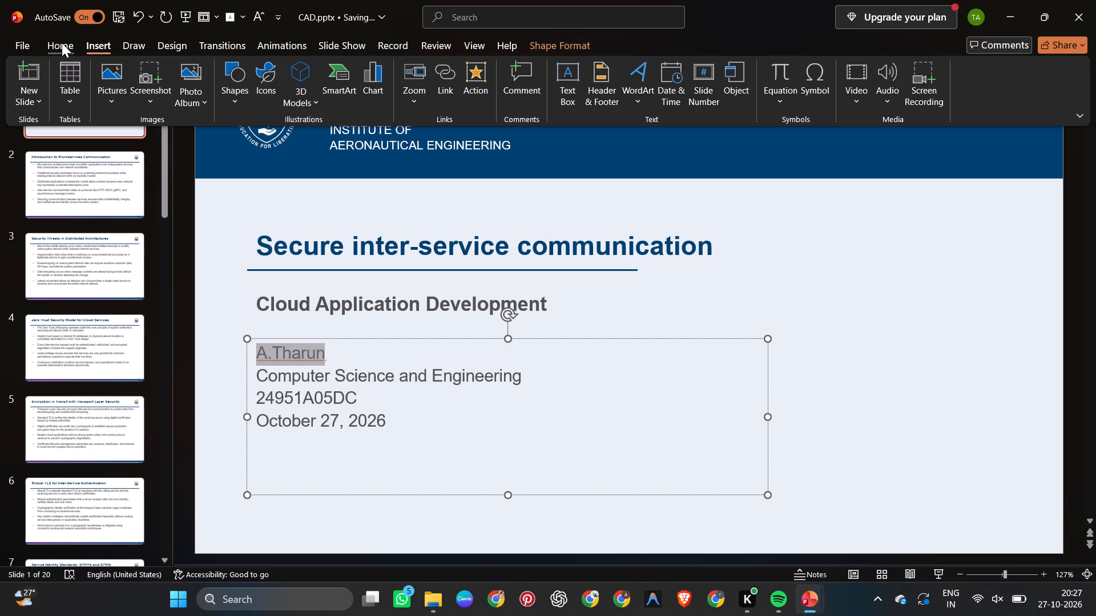
pyautogui.click(62, 43)
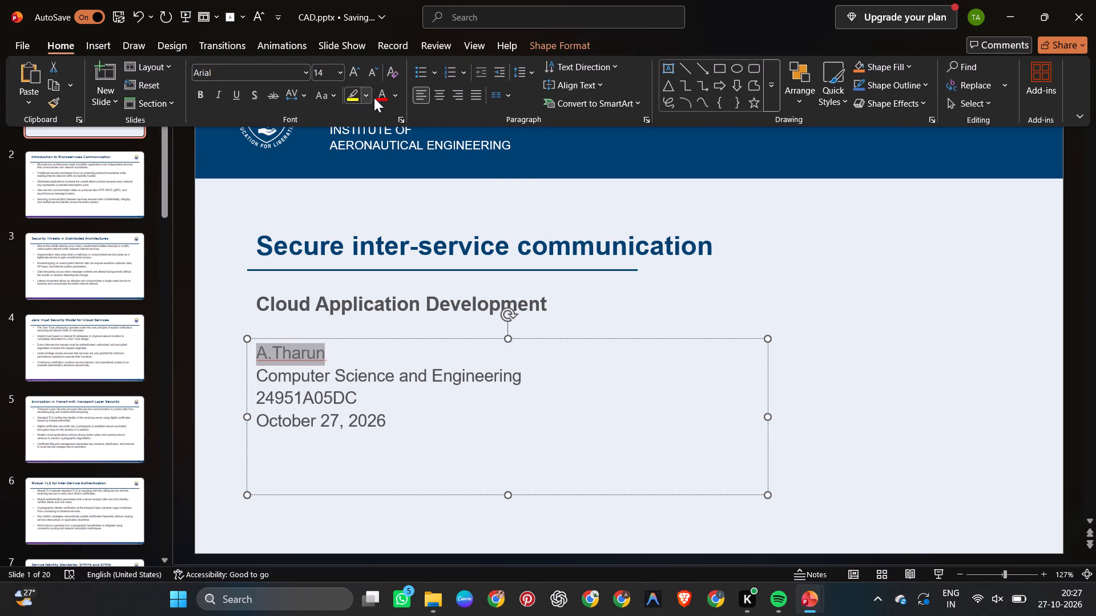
pyautogui.click(394, 95)
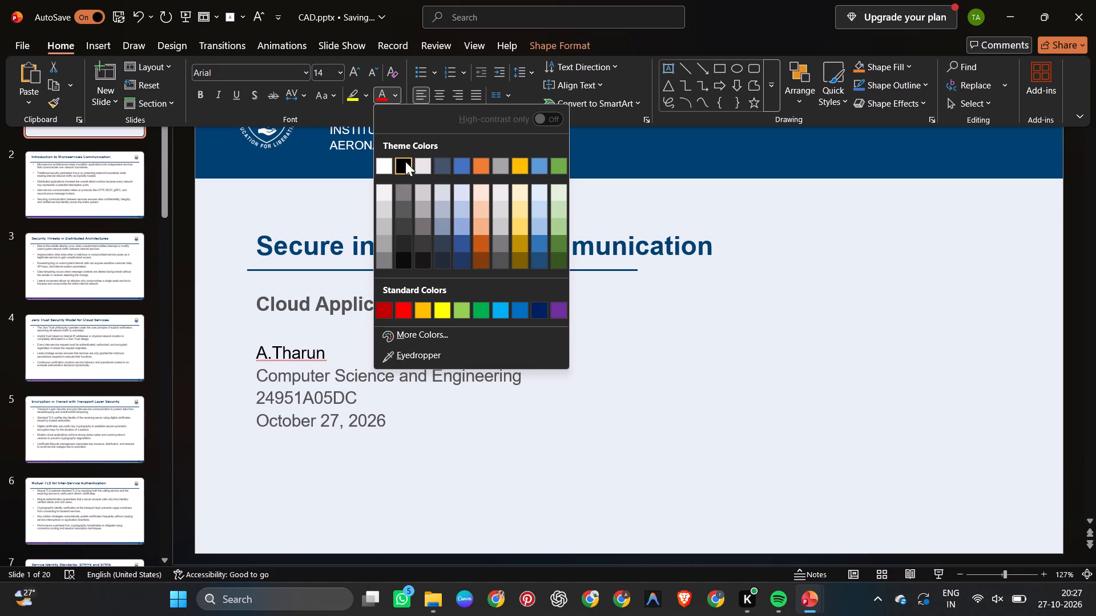
pyautogui.click(405, 161)
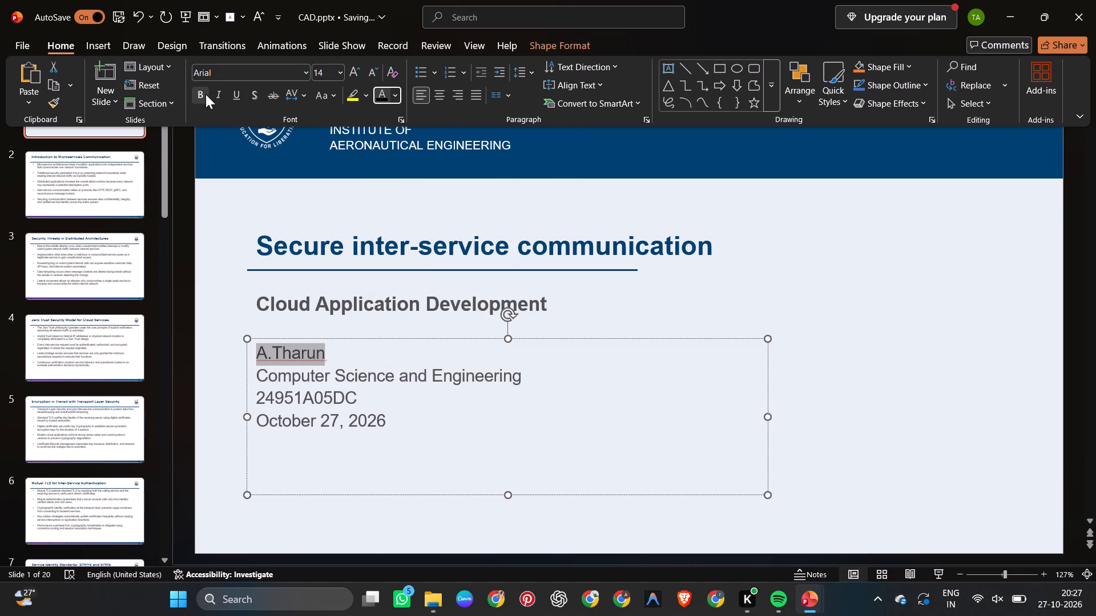
# Make the selected presenter's name bold, increase its font size by one increment, and deselect the text box.
pyautogui.click(204, 94)
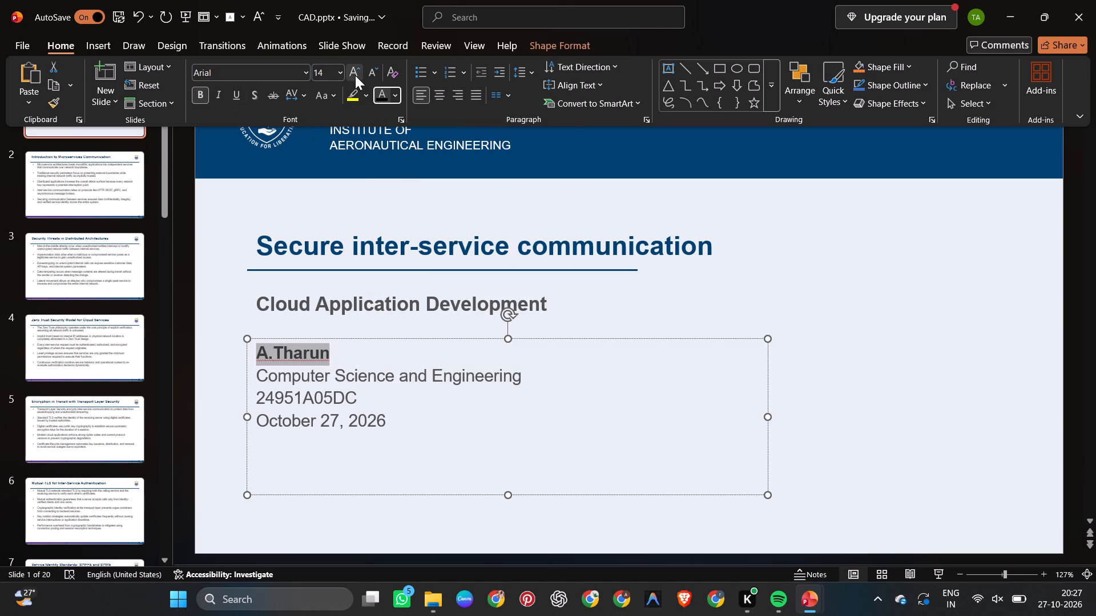
pyautogui.click(355, 75)
pyautogui.click(186, 453)
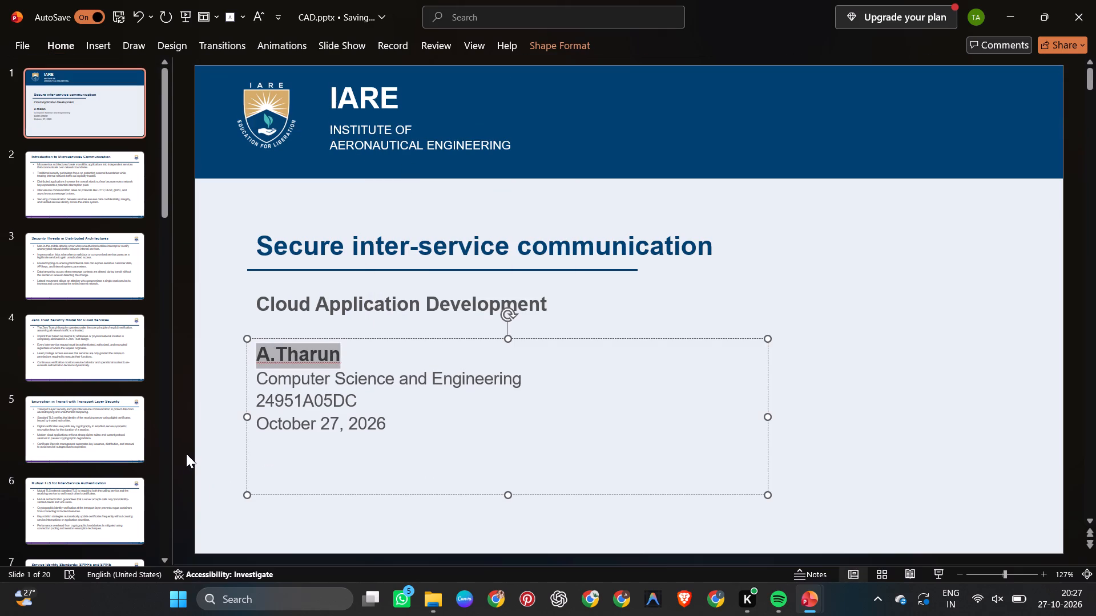
pyautogui.click(186, 453)
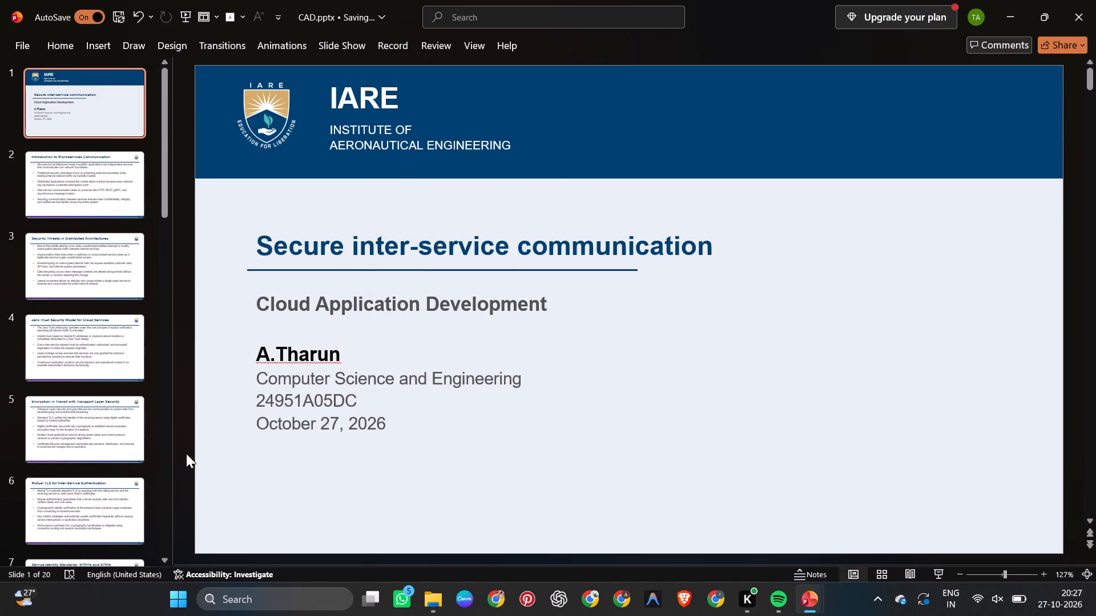
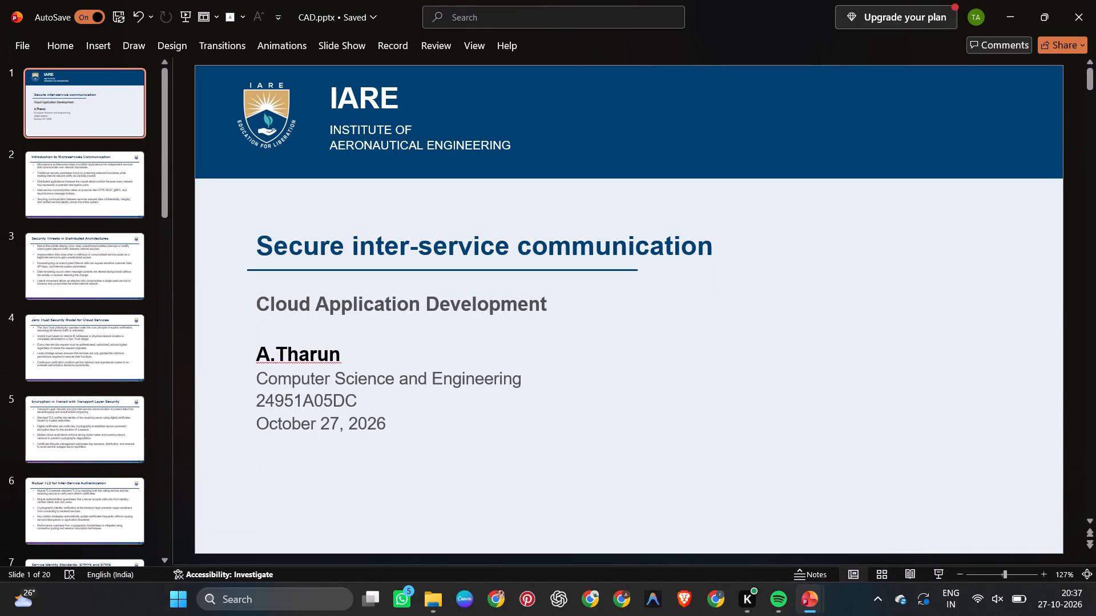
# Start recording the presentation with the camera on from the title slide, and advance to slide 2 after narrating it.
pyautogui.click(406, 54)
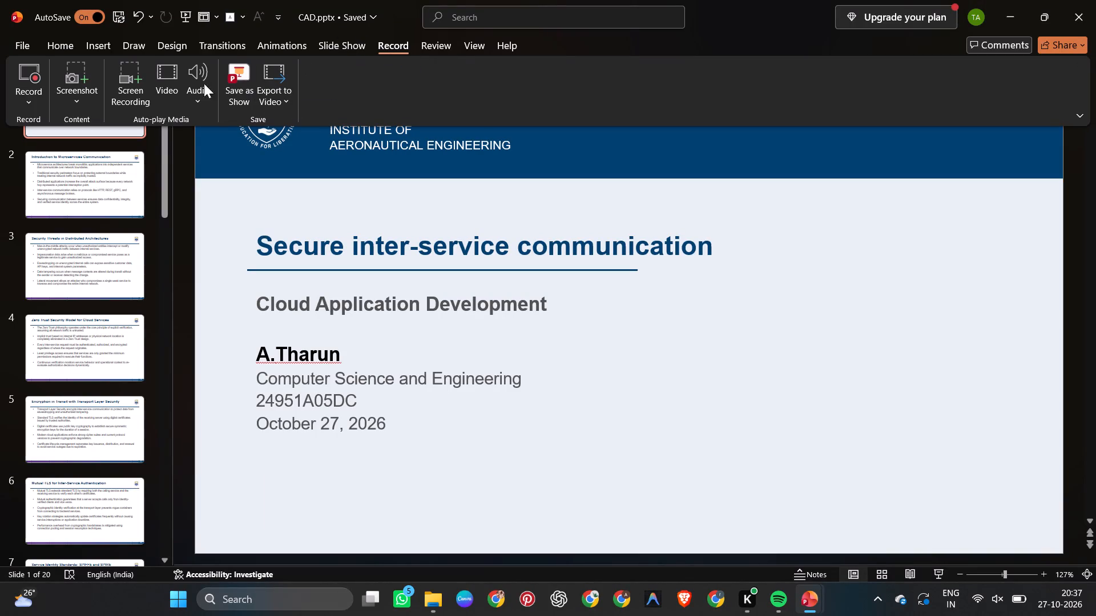
pyautogui.click(36, 78)
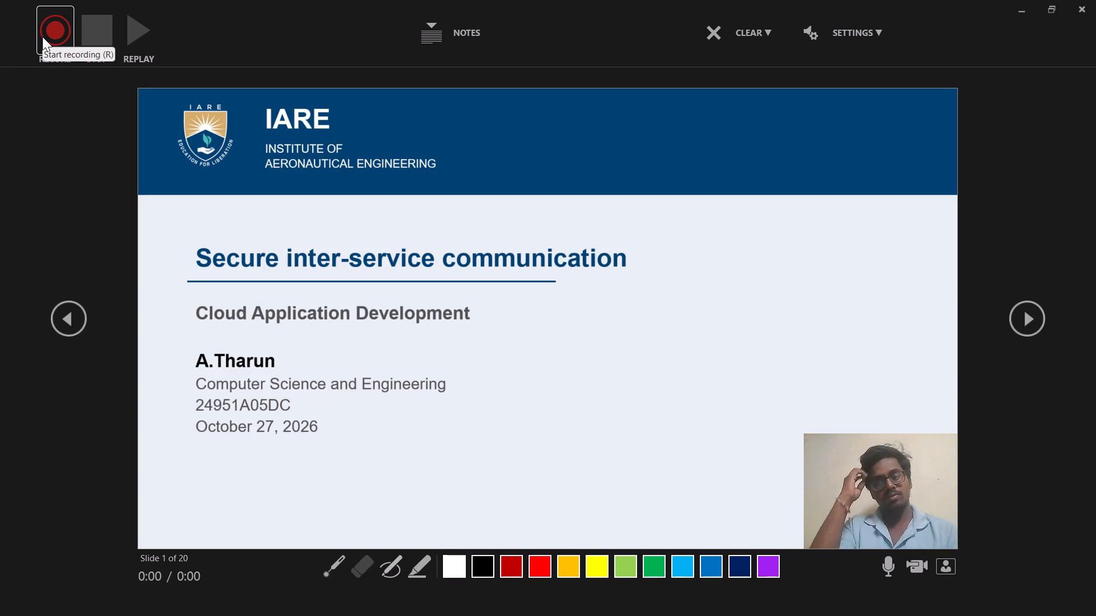
pyautogui.click(42, 37)
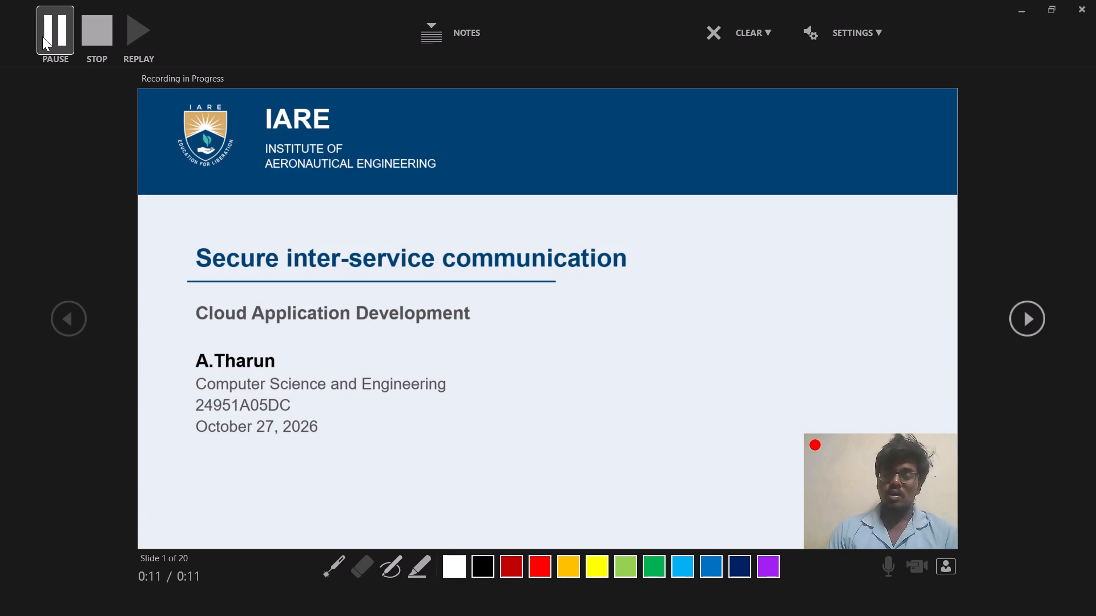
pyautogui.press('Right')
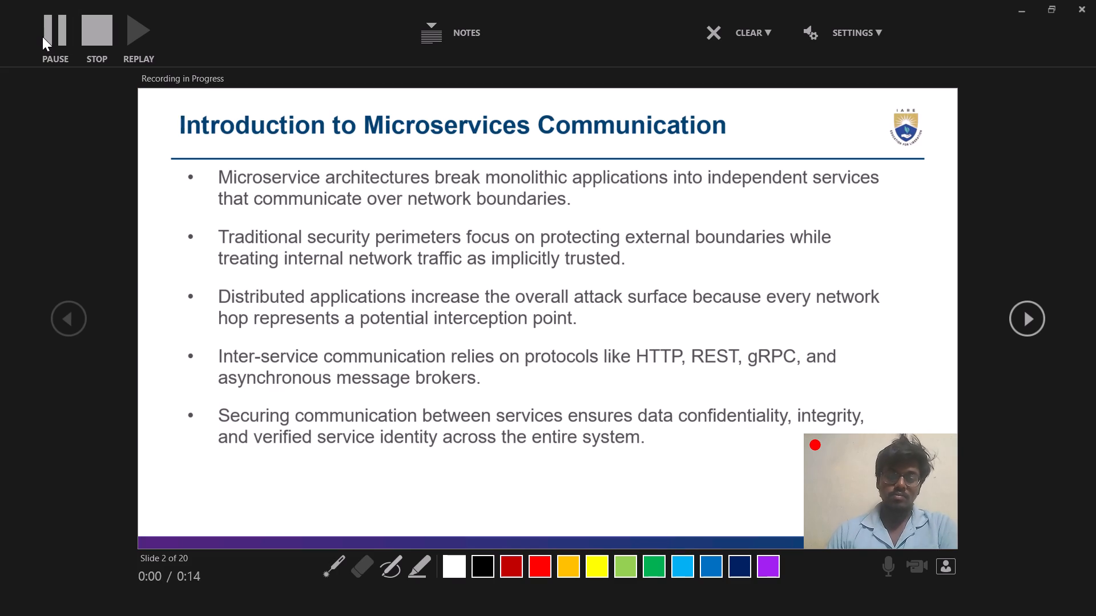
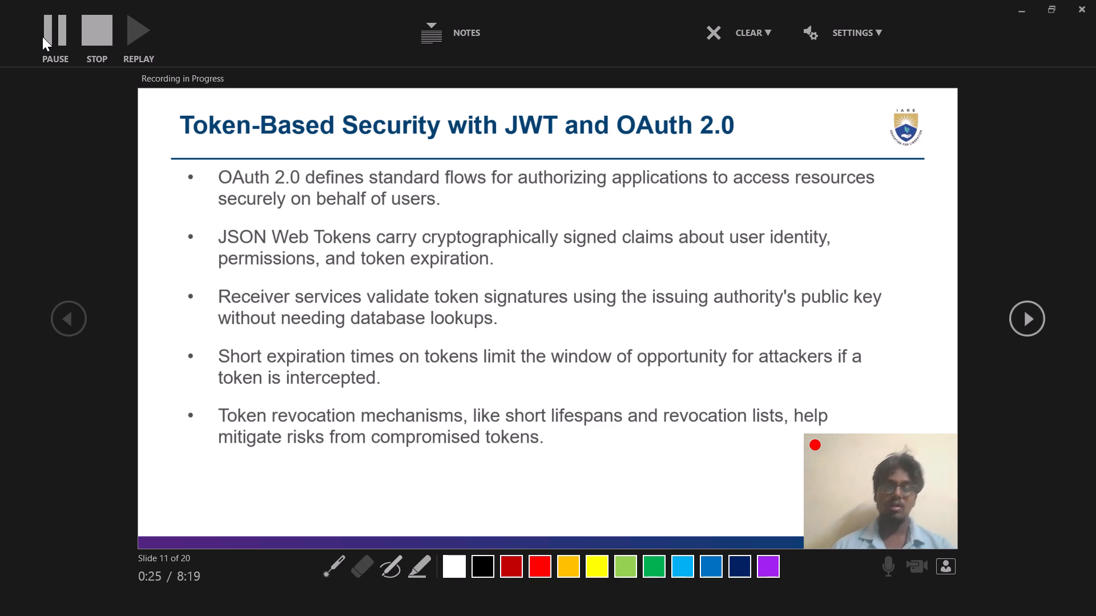
# Advance the ongoing recording from the narrated JWT and OAuth 2.0 slide to slide 12, Distributed Context and Identity Propagation.
pyautogui.press('Right')
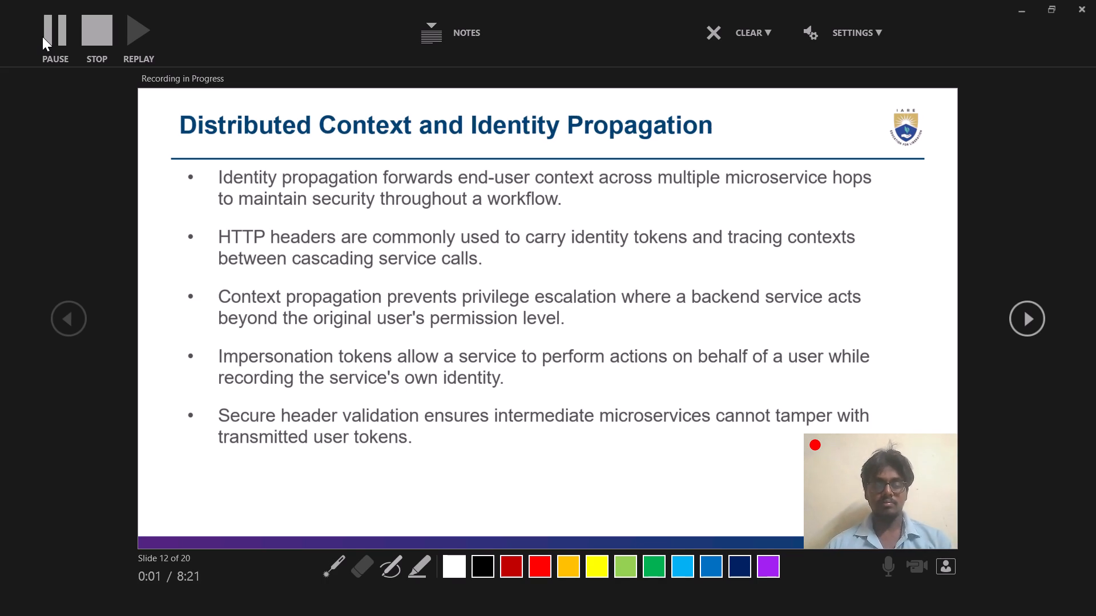
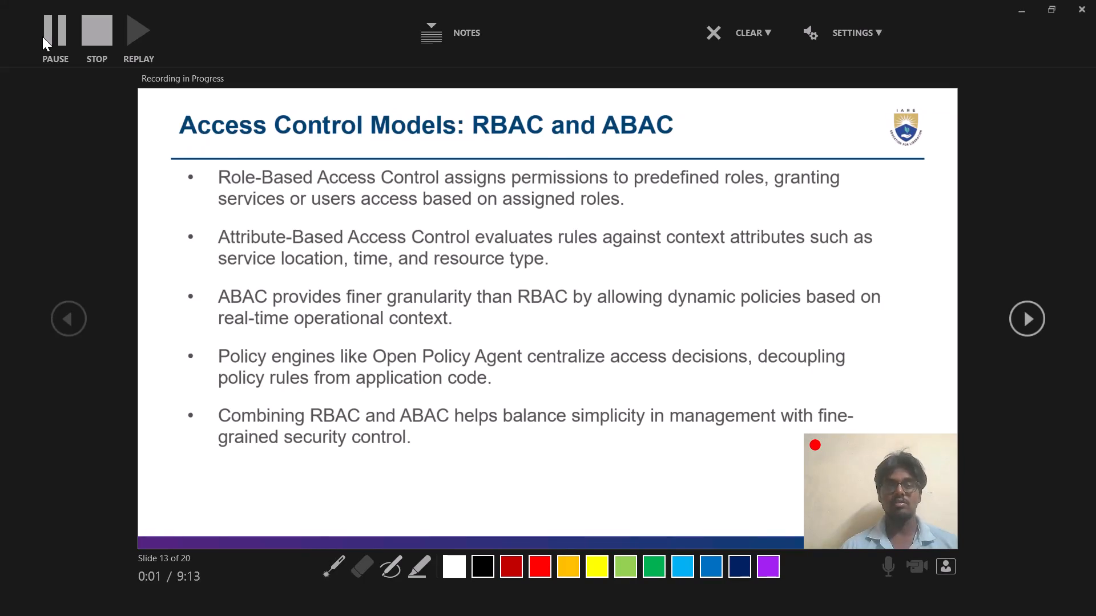
# Advance the ongoing recording from the RBAC and ABAC slide to slide 14, Network Policies and Micro-segmentation.
pyautogui.press('Right')
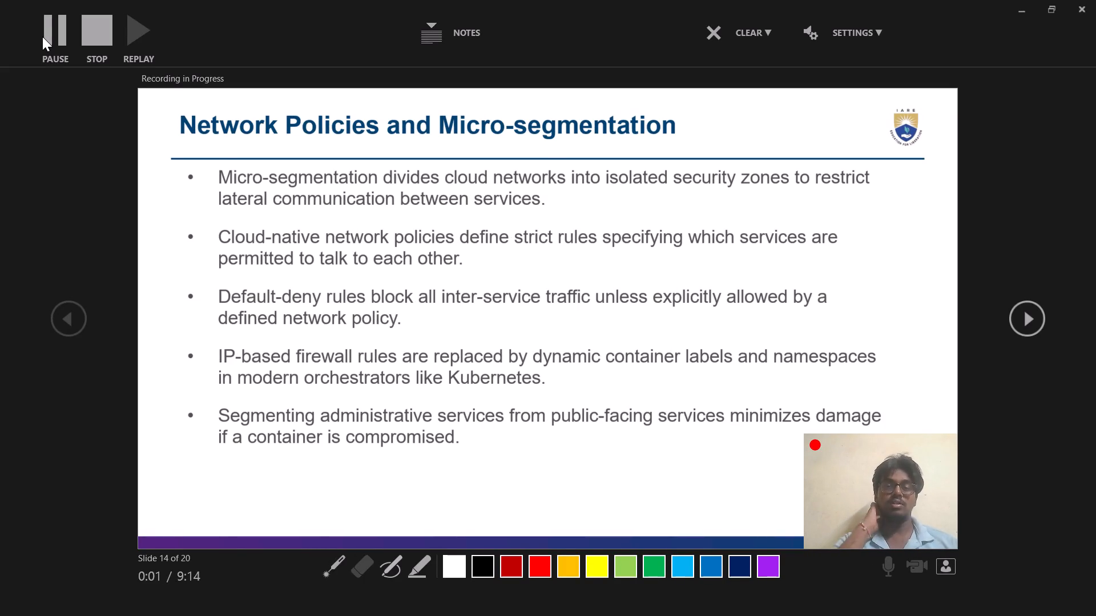
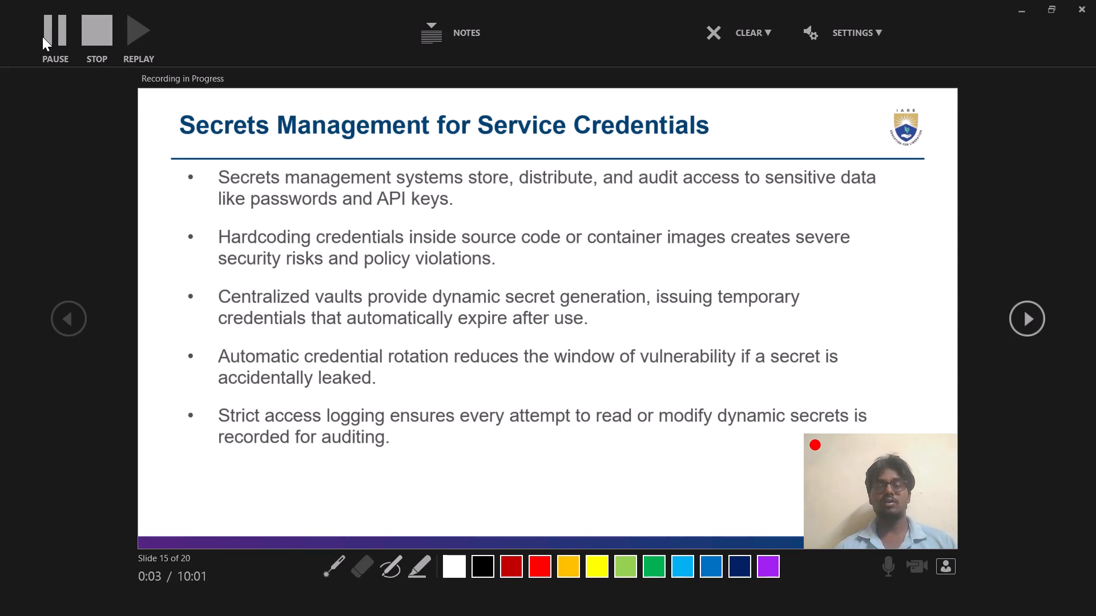
# Advance the ongoing recording from the Secrets Management slide to slide 20, the closing Thank You slide.
pyautogui.press('Right')
pyautogui.press('Right')
pyautogui.press('Right')
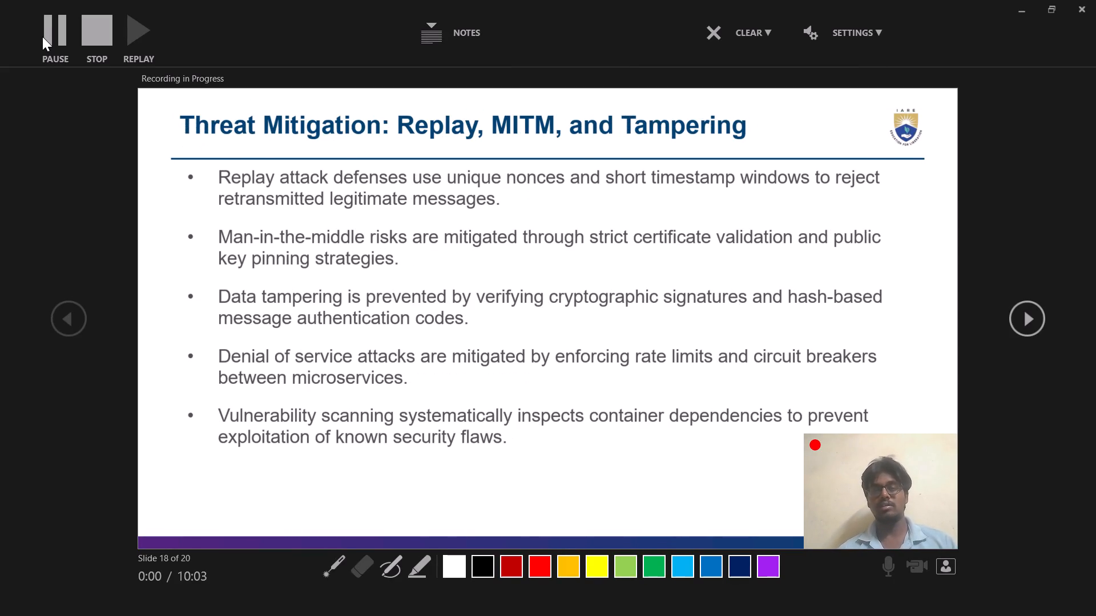
pyautogui.press('Right')
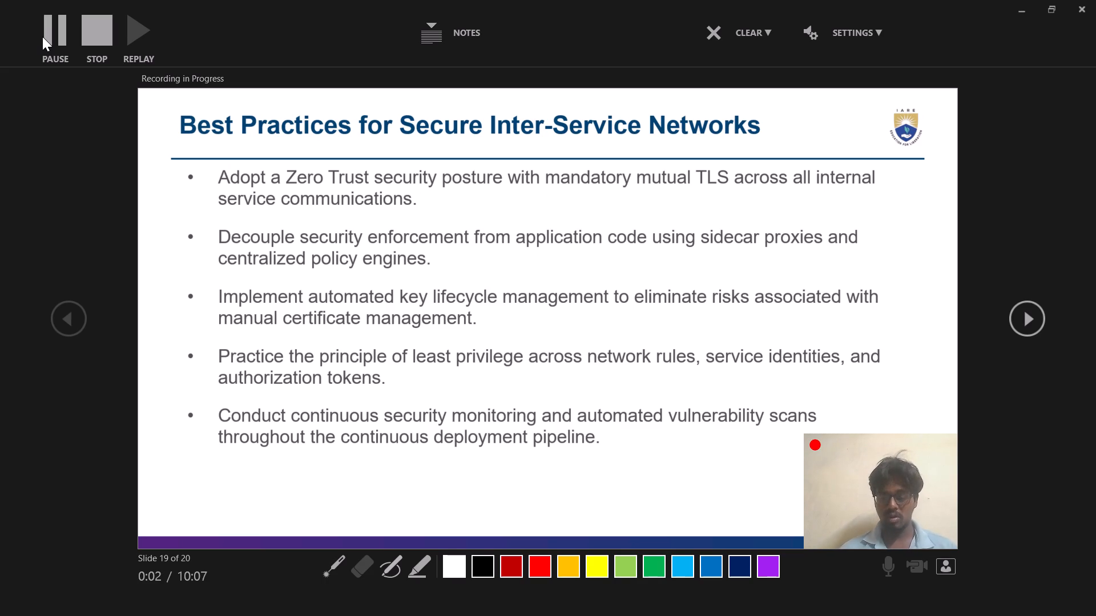
pyautogui.press('Right')
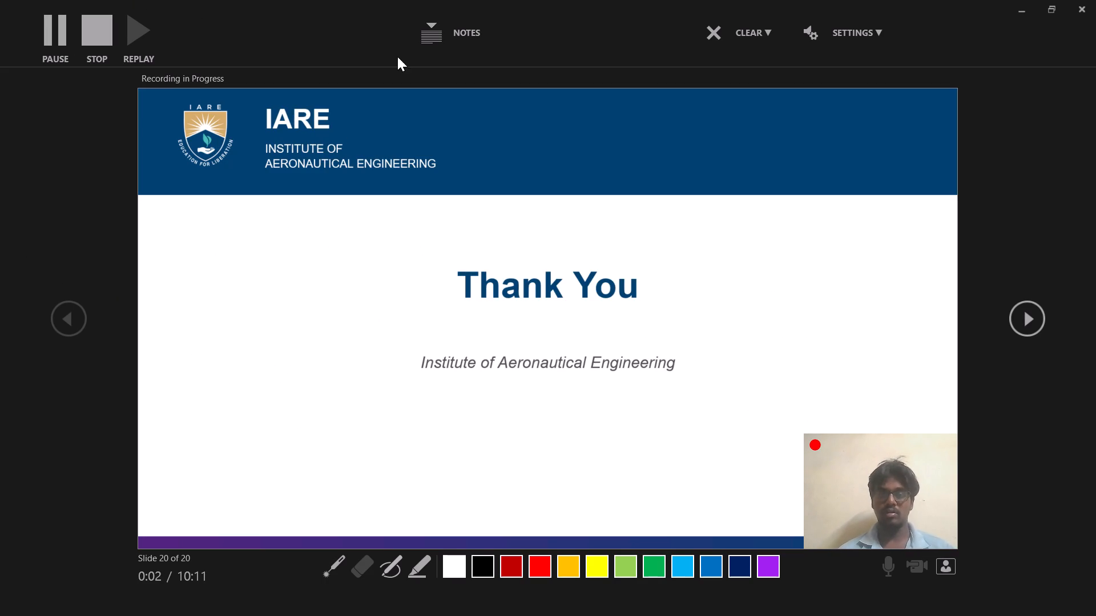
# Pause and stop the recording on the Thank You slide, and close the recording view.
pyautogui.click(51, 43)
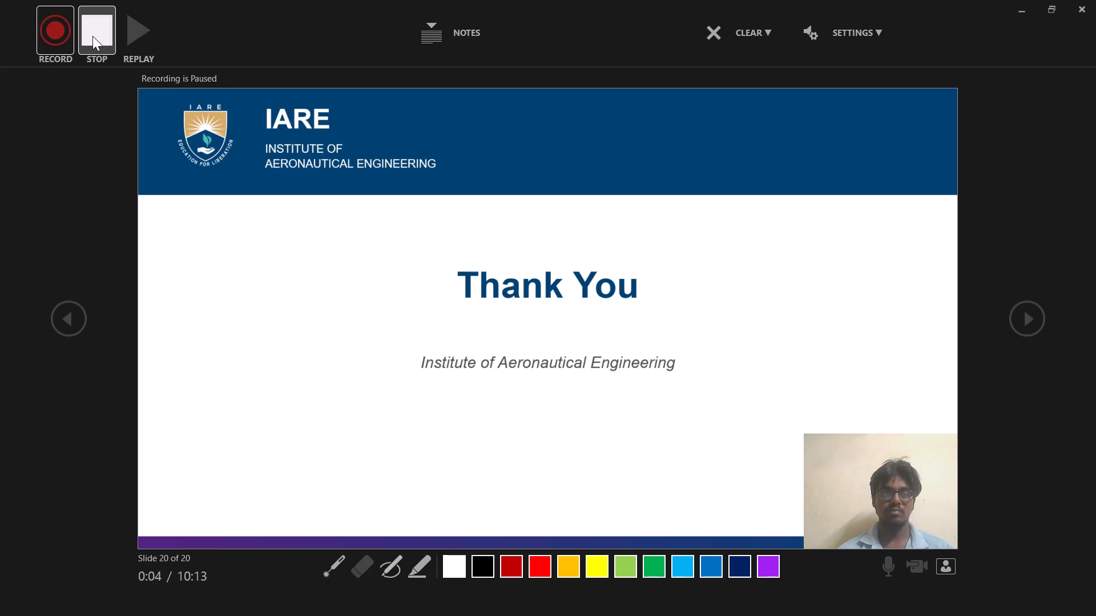
pyautogui.click(92, 36)
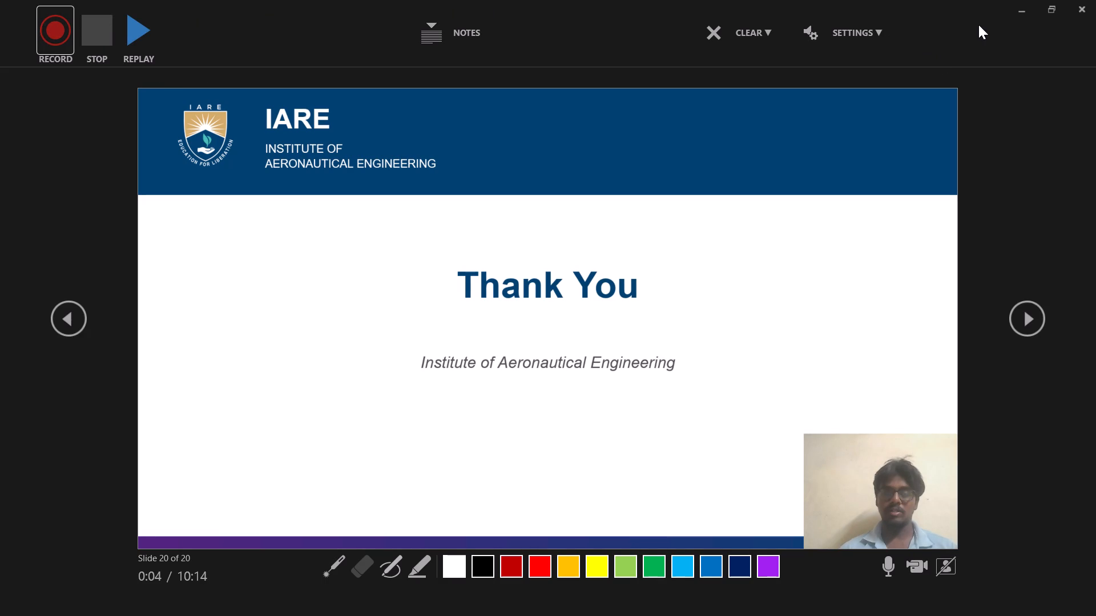
pyautogui.click(1090, 5)
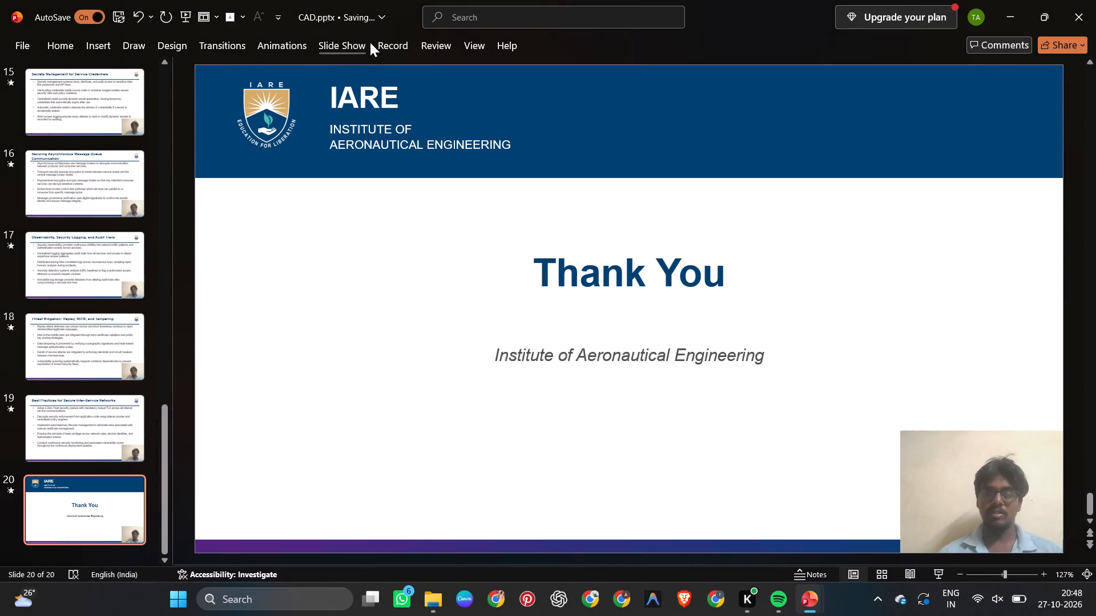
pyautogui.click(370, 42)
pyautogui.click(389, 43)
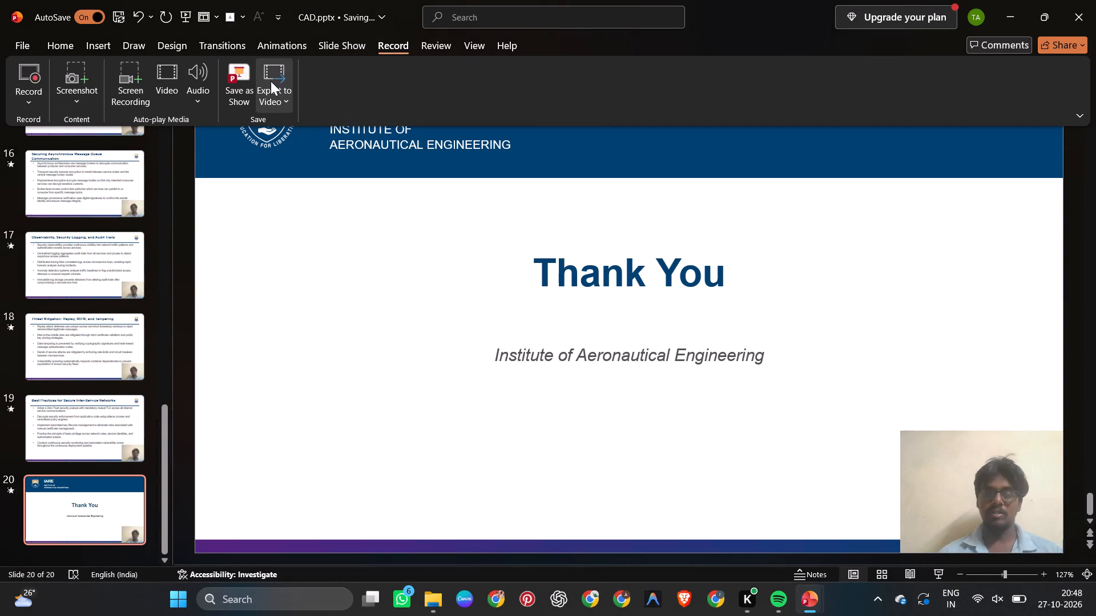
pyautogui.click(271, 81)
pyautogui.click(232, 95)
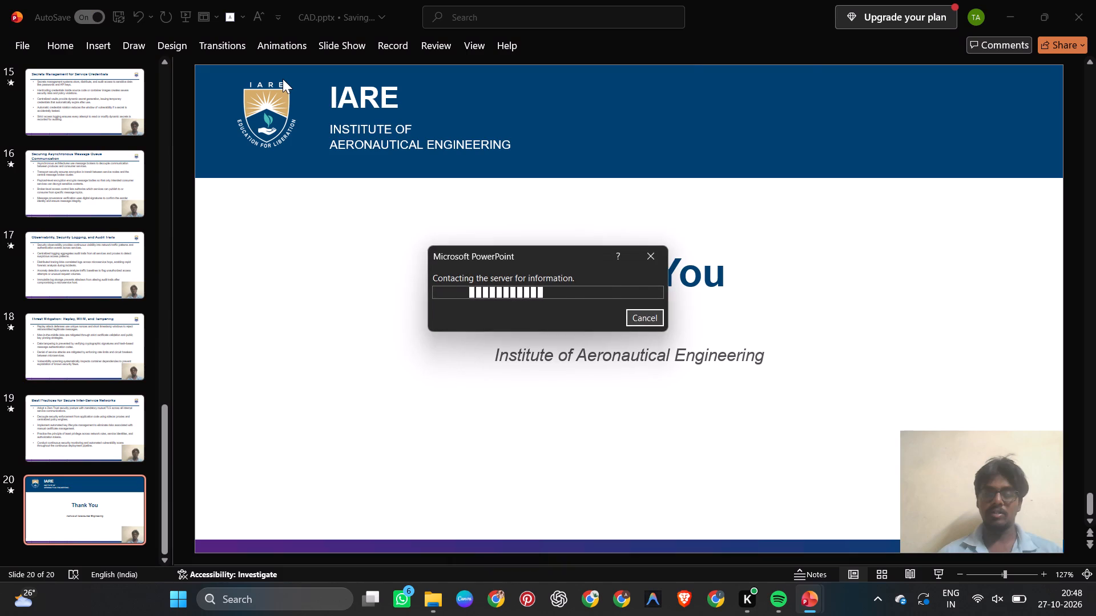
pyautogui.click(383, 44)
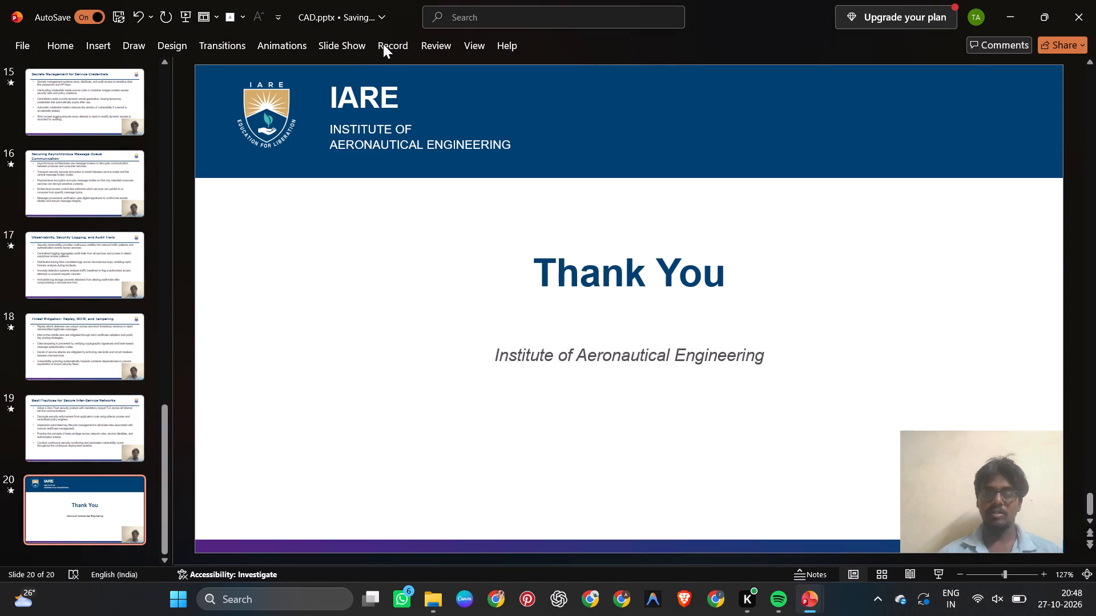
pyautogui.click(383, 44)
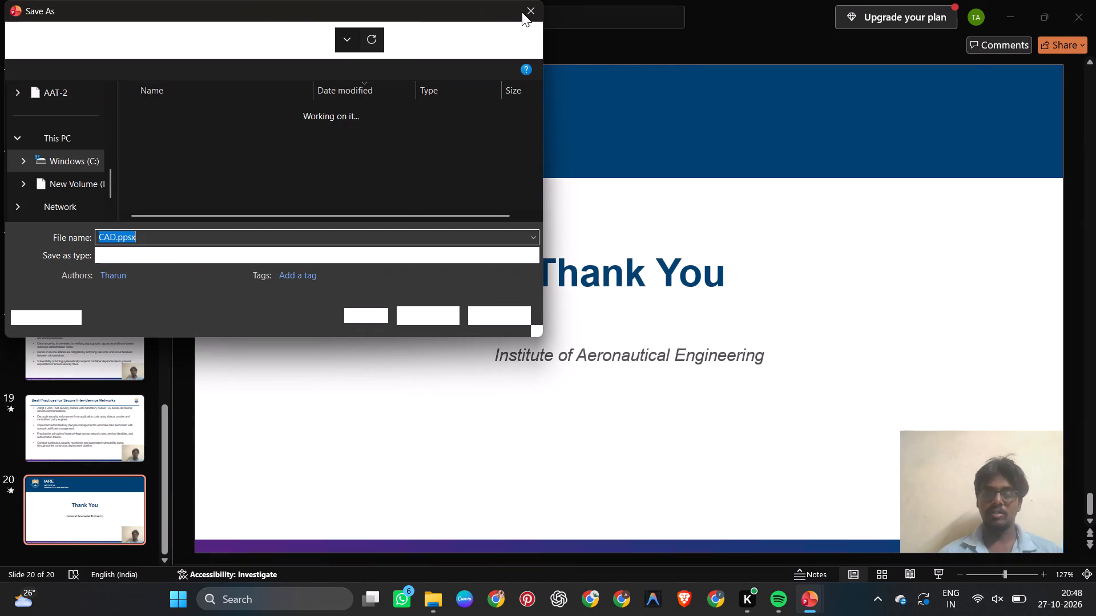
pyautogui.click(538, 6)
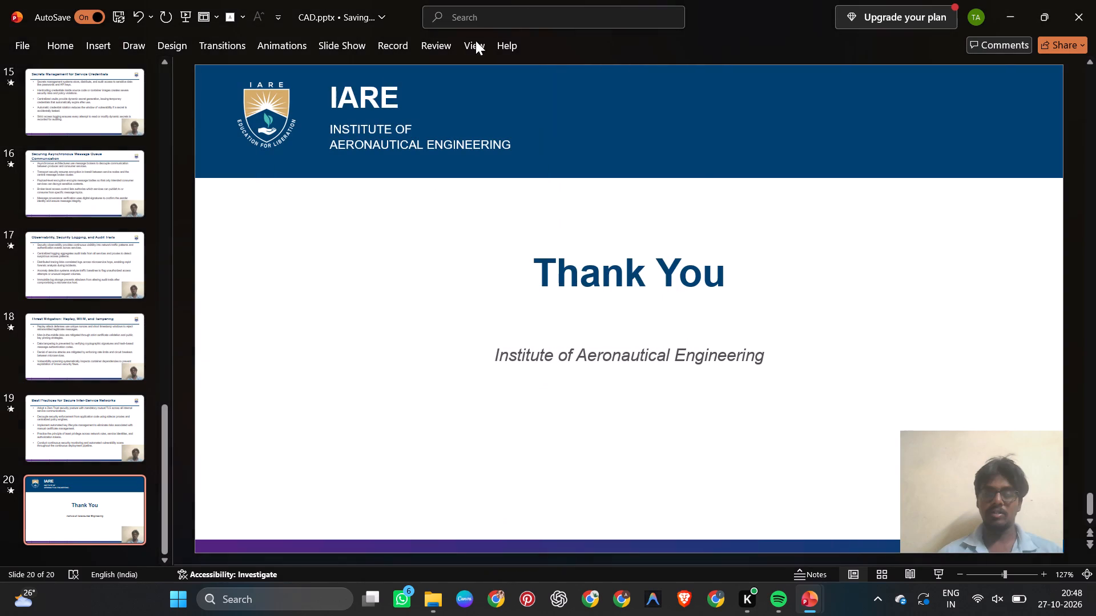
# Export the recorded presentation as a video with Full HD (1080p) quality.
pyautogui.click(398, 51)
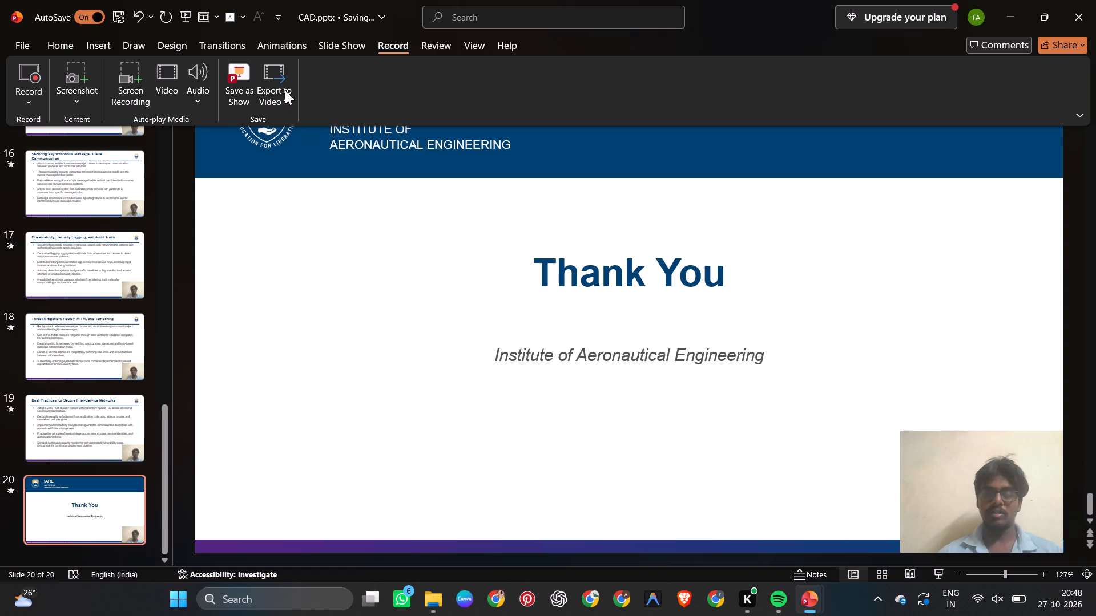
pyautogui.click(285, 90)
pyautogui.click(299, 120)
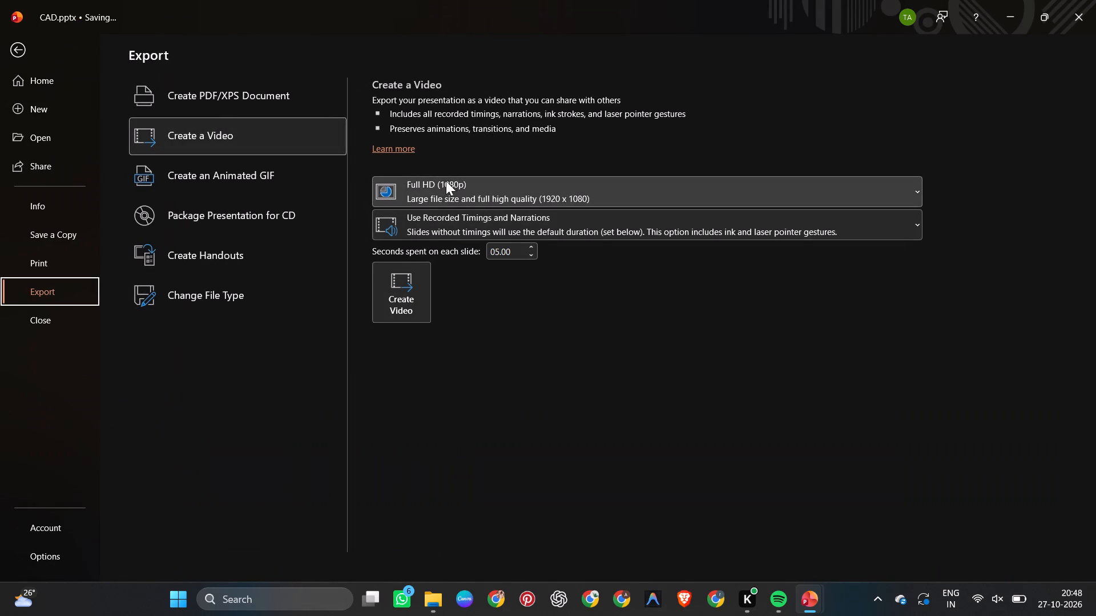
pyautogui.click(438, 194)
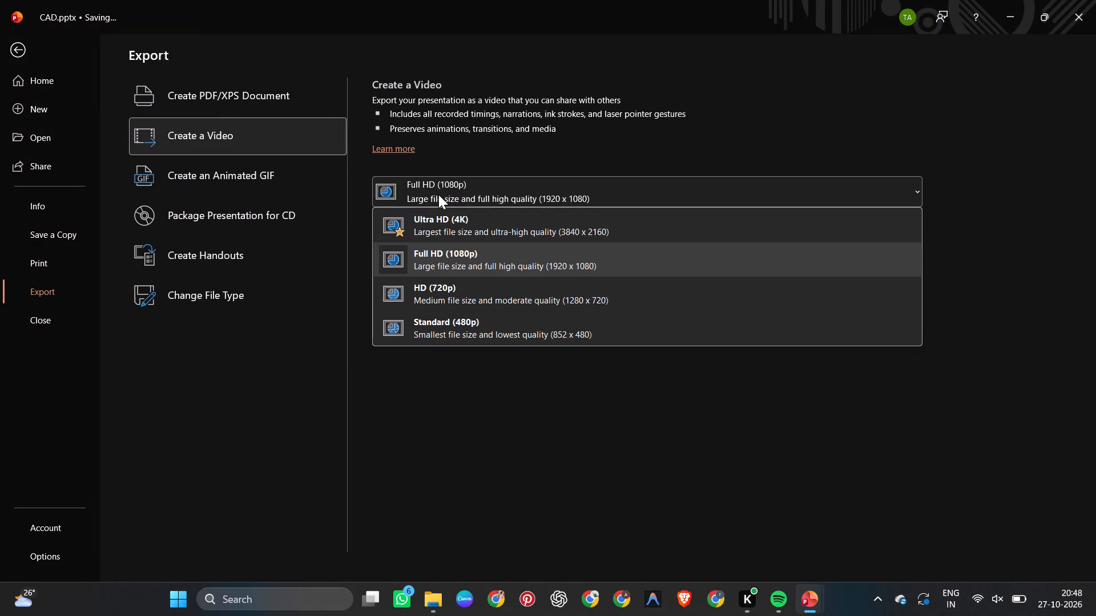
pyautogui.click(436, 266)
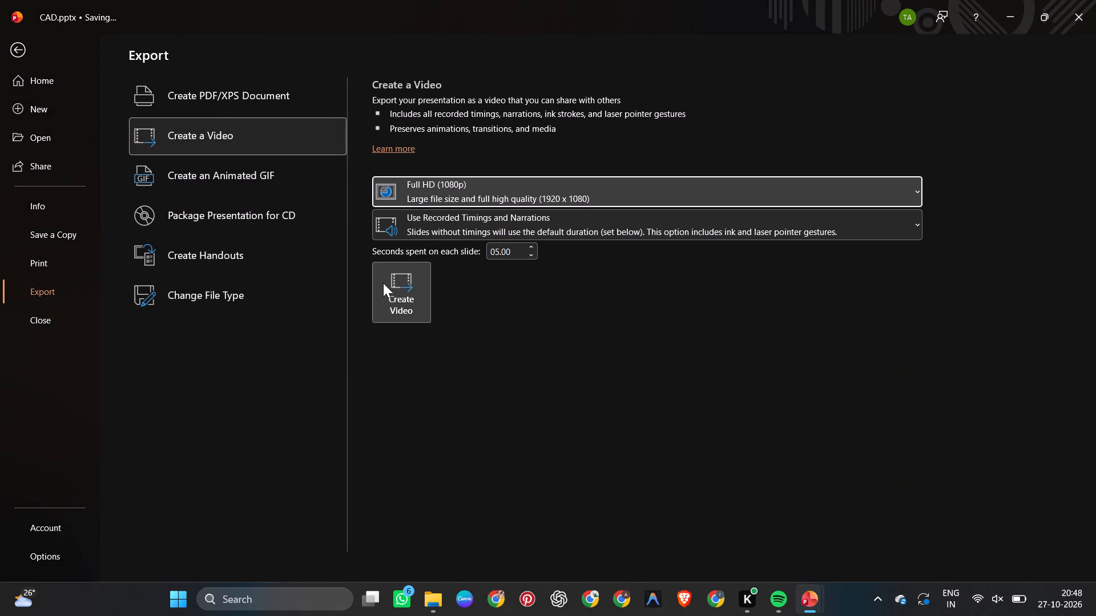
pyautogui.click(377, 288)
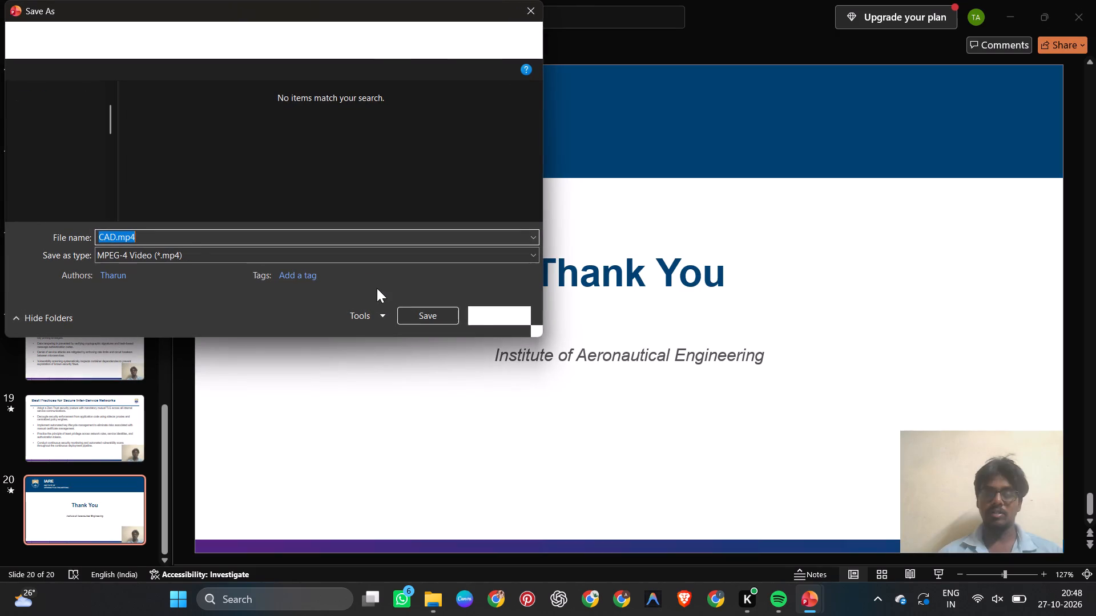
# Save the exported video as CAD.mp4 in the AAT-2 folder inside AAT-1&2 (5THSEM).
pyautogui.scroll(-1, 88, 193)
pyautogui.scroll(1, 88, 187)
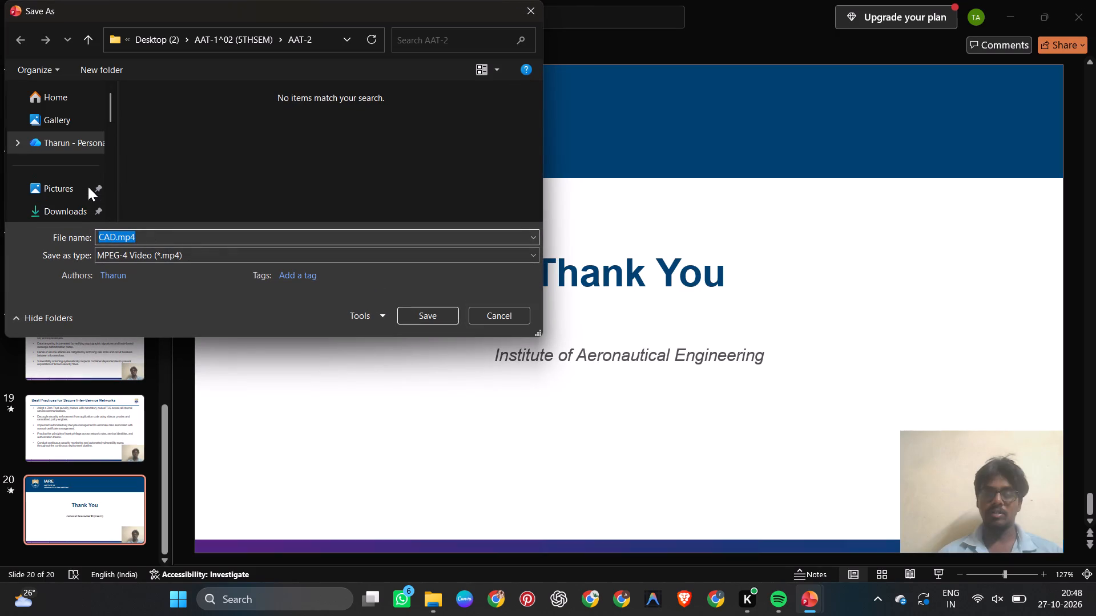
pyautogui.scroll(1, 88, 187)
pyautogui.scroll(-1, 57, 161)
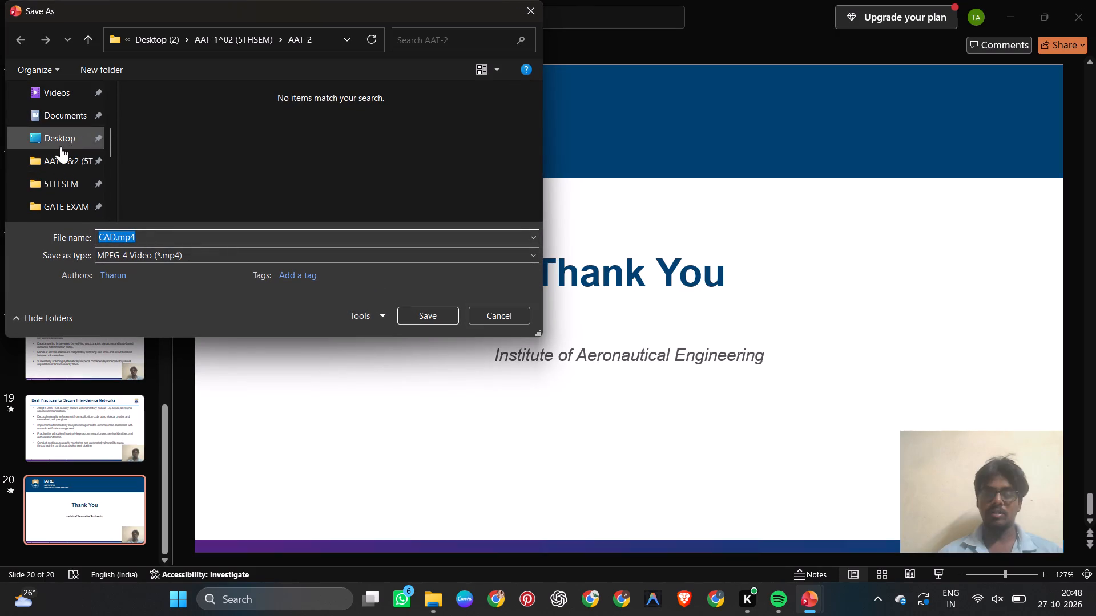
pyautogui.click(53, 182)
pyautogui.click(65, 159)
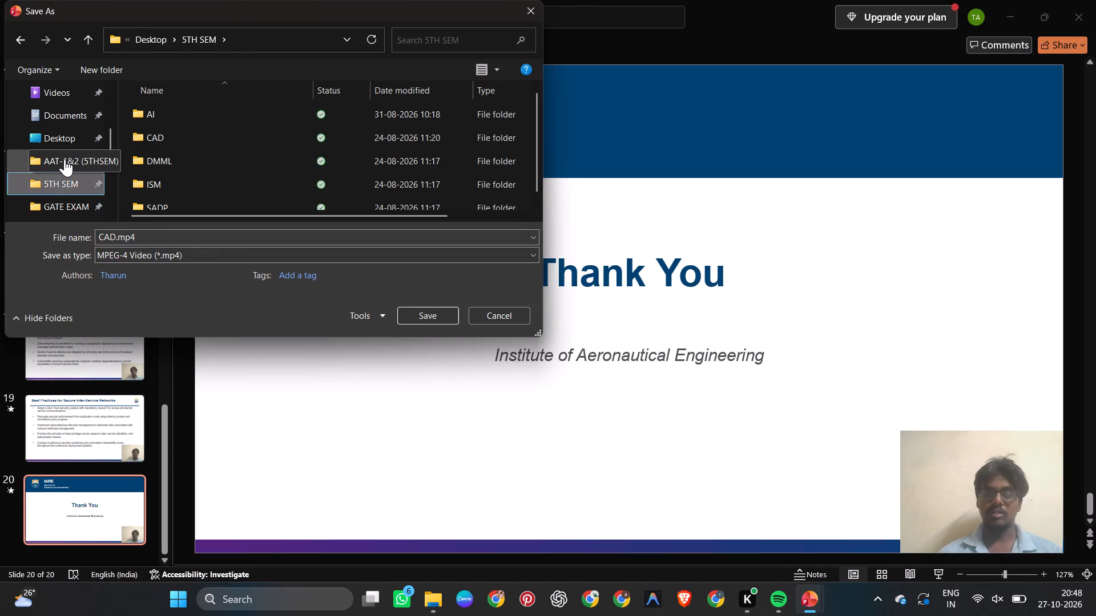
pyautogui.doubleClick(185, 118)
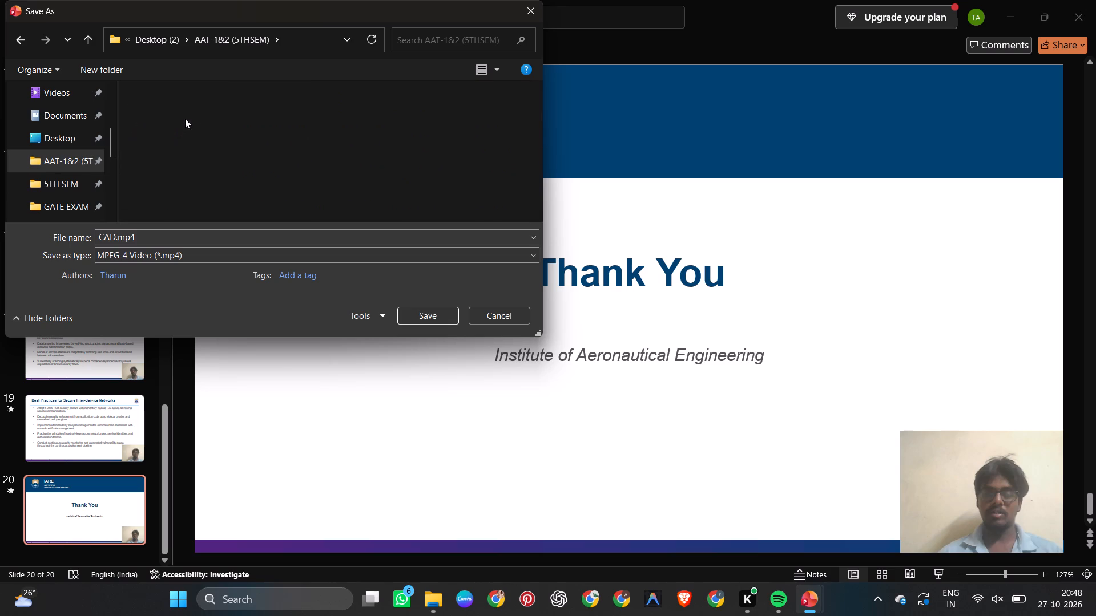
pyautogui.click(181, 48)
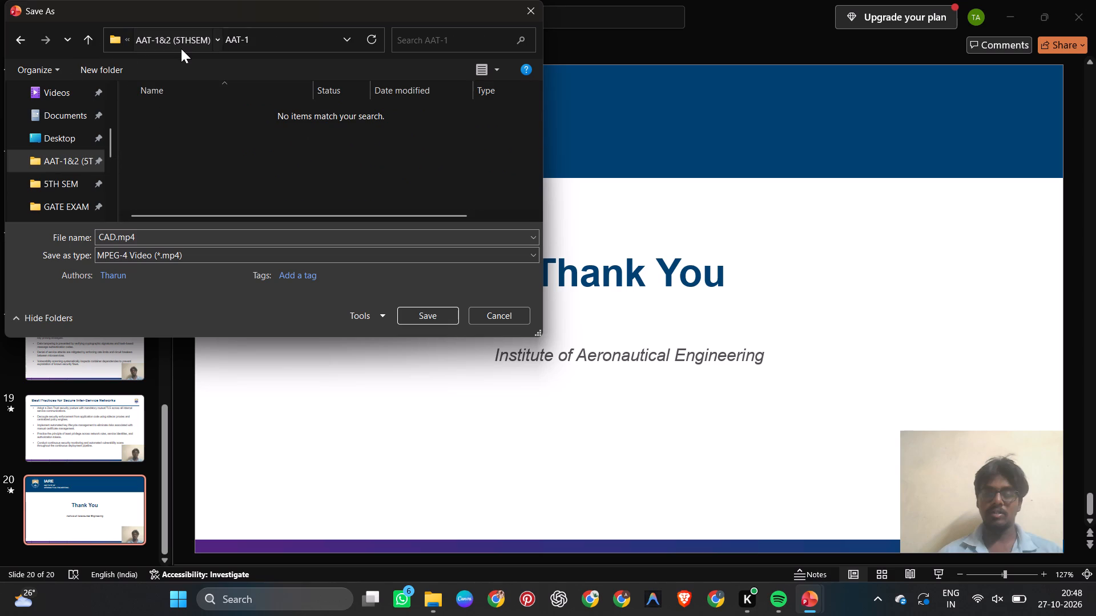
pyautogui.doubleClick(179, 133)
pyautogui.click(422, 312)
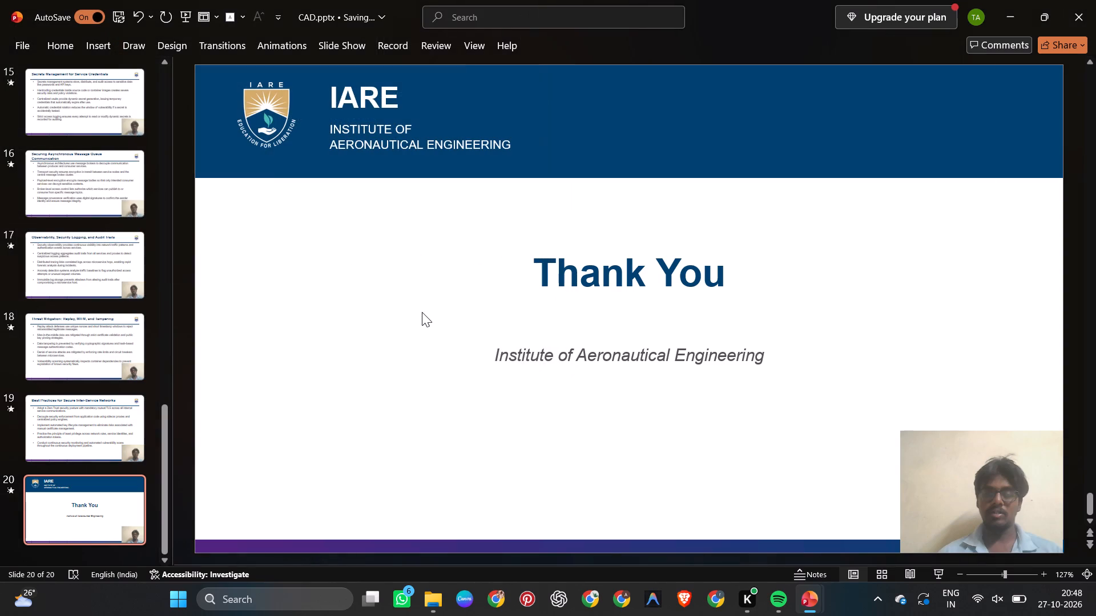